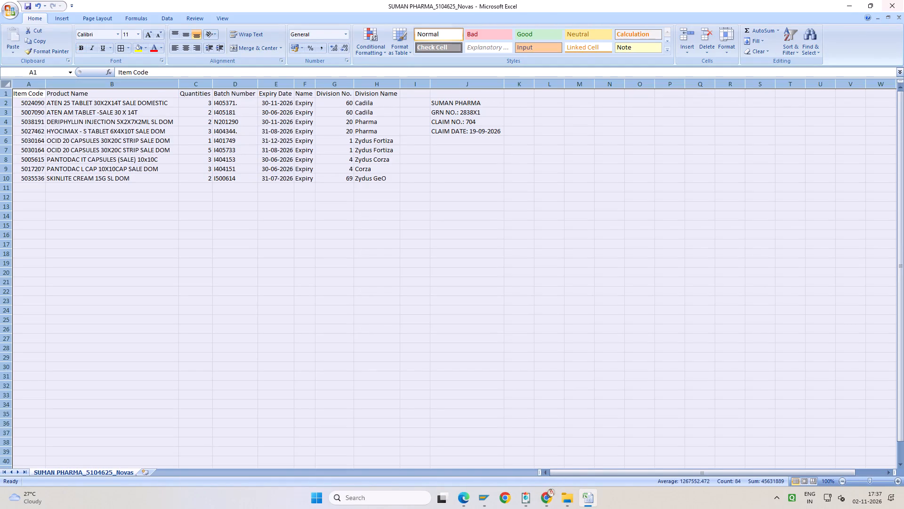
Deselect the whole worksheet, switch to Microsoft Edge and close its window.
left_click(558, 233)
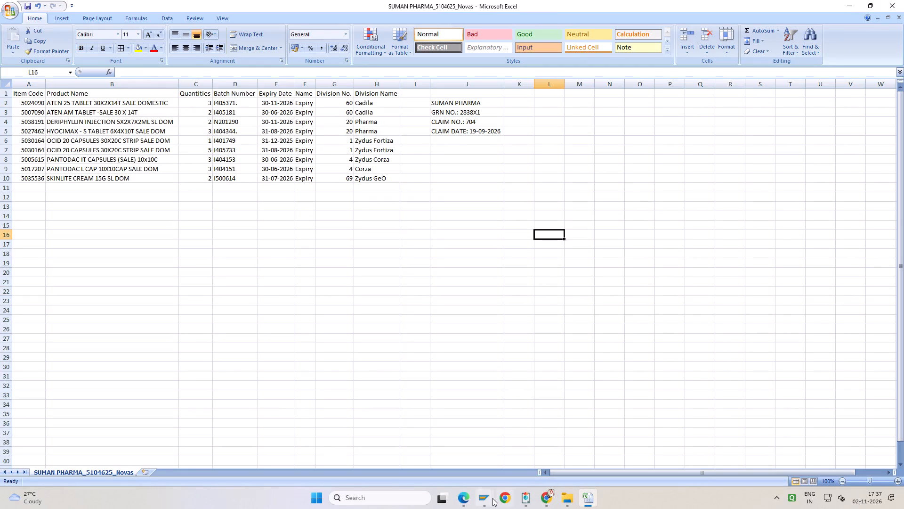
left_click(468, 501)
left_click(897, 7)
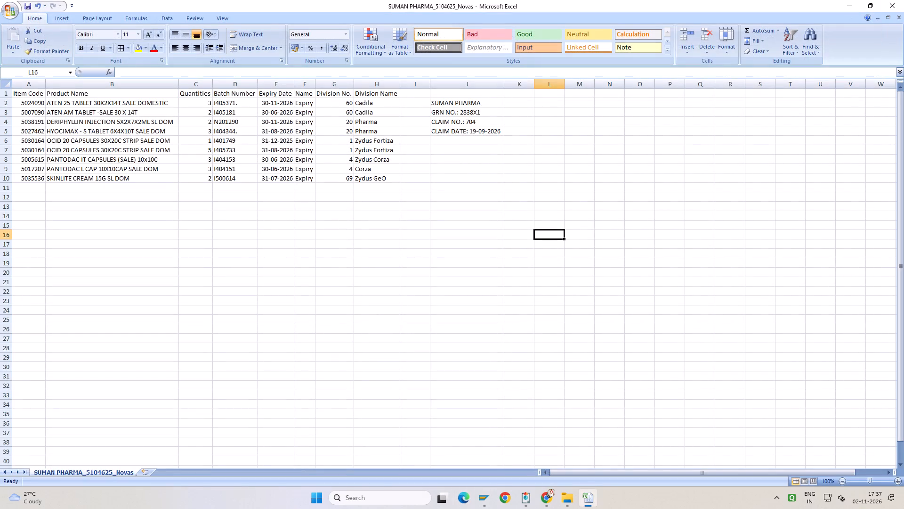
In SAP, enter GRN number 2838 and GRN date 02.11.2026 for claim 704 and save the entry.
left_click(582, 503)
left_click(582, 503)
left_click(571, 500)
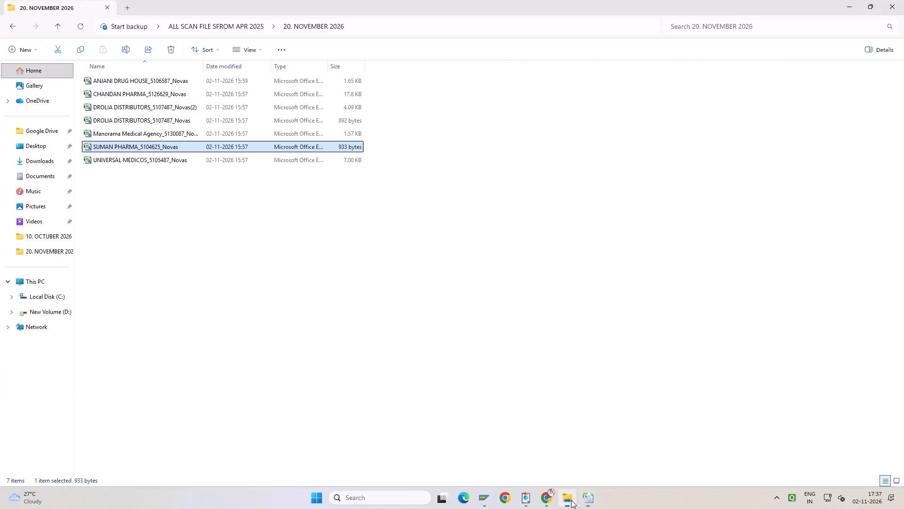
left_click(483, 501)
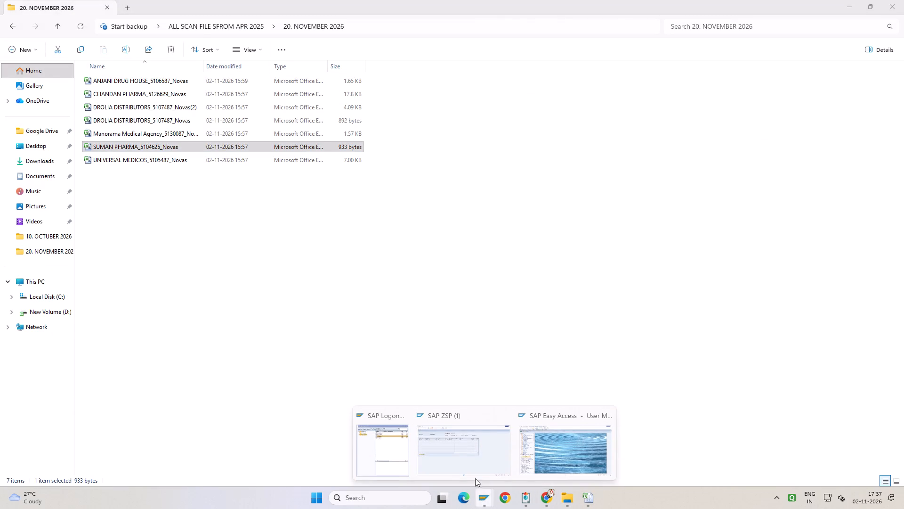
left_click(463, 439)
left_click_drag(240, 265, 279, 268)
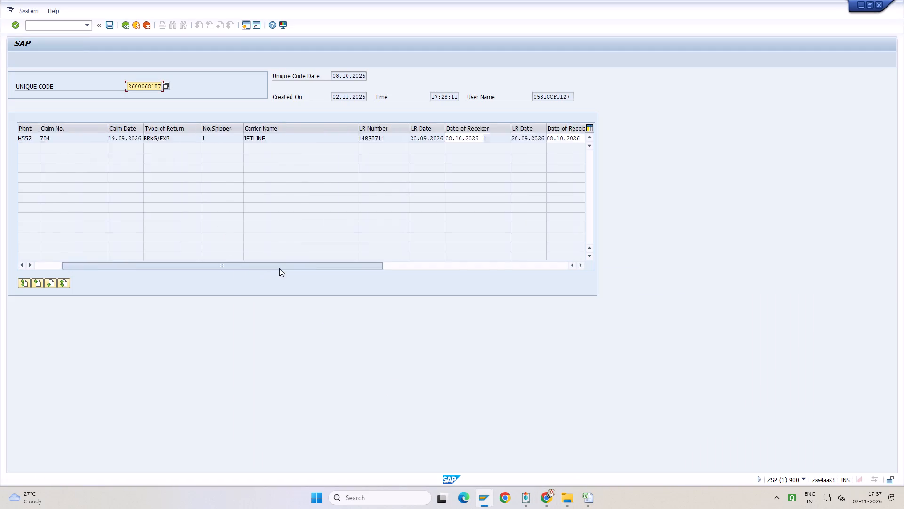
left_click_drag(279, 268, 387, 268)
left_click(314, 135)
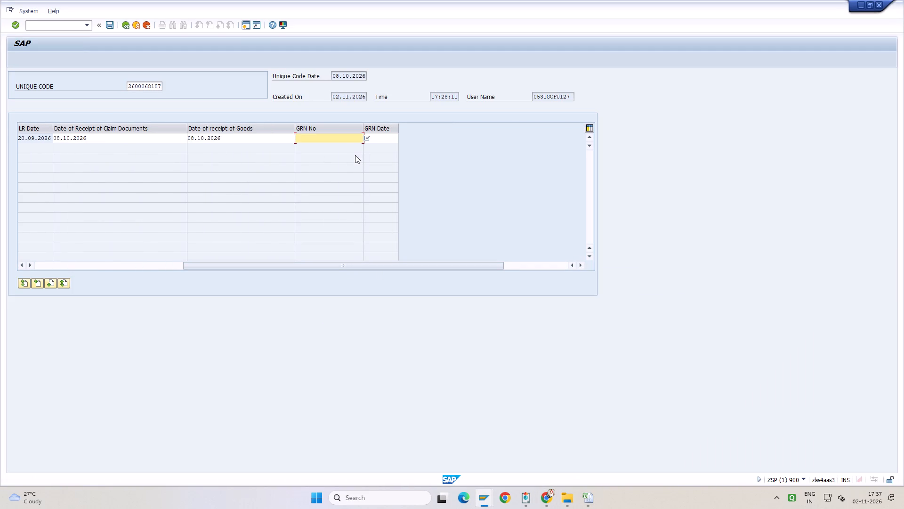
type("2838")
key("Tab")
key("space")
key("BackSpace")
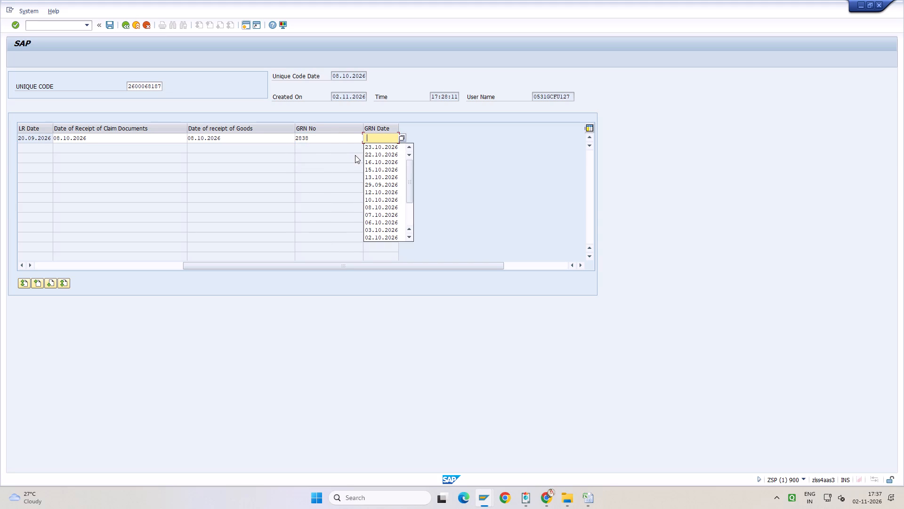
key("BackSpace")
type("02.11.2026")
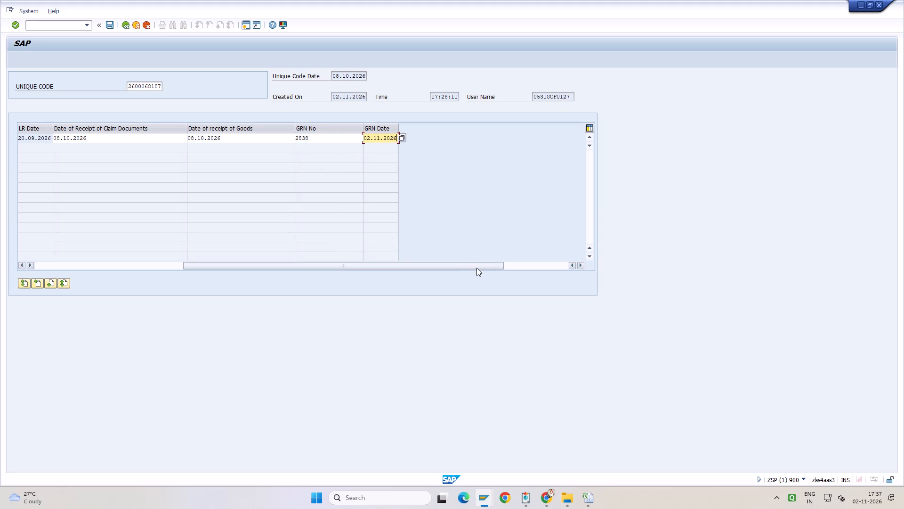
left_click_drag(476, 268, 239, 254)
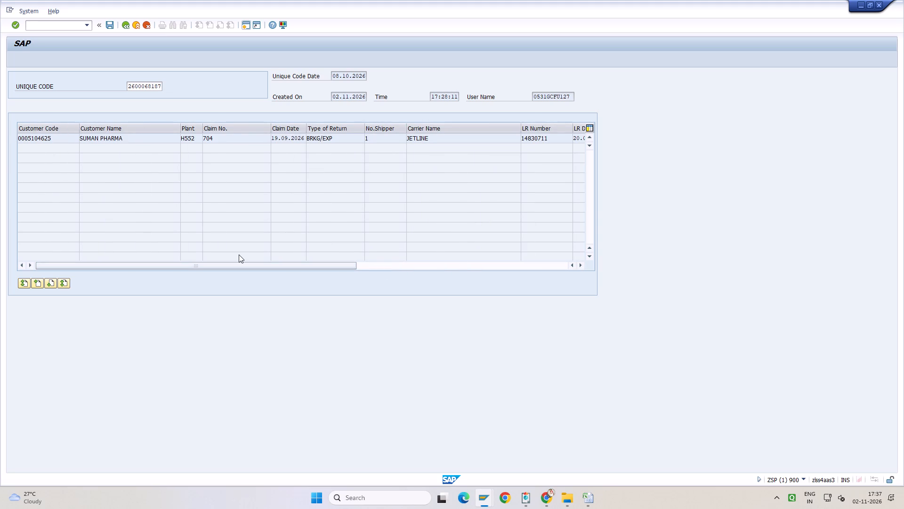
key("ctrl+s")
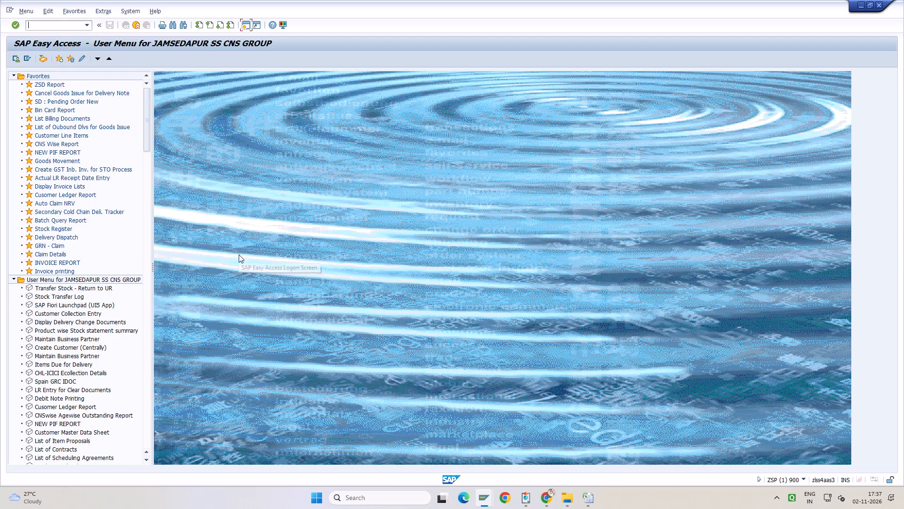
double_click(57, 205)
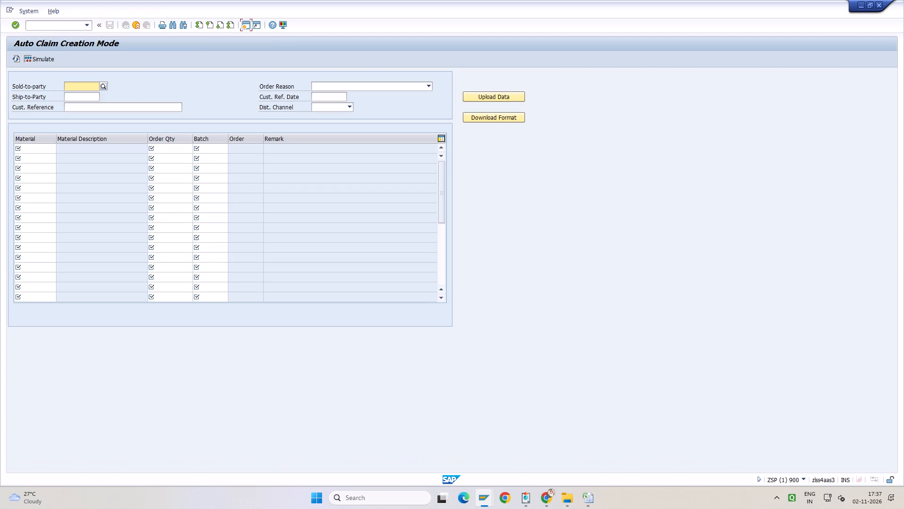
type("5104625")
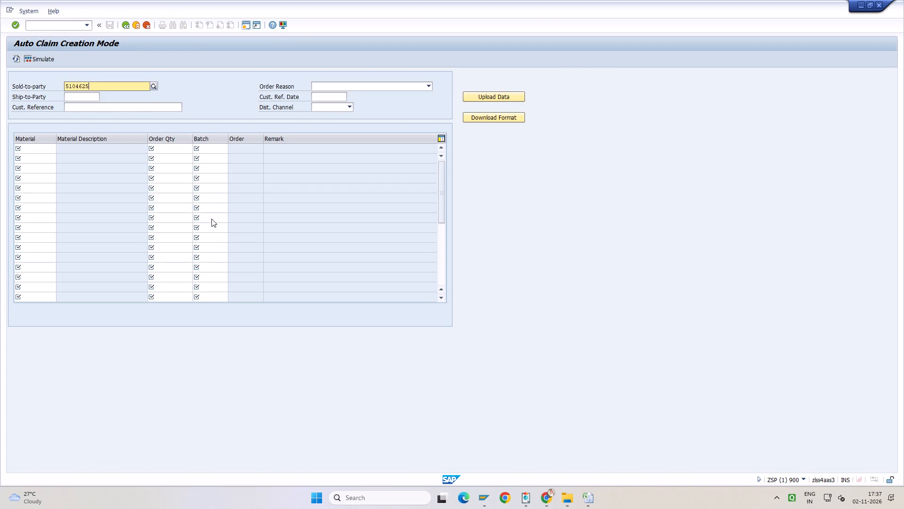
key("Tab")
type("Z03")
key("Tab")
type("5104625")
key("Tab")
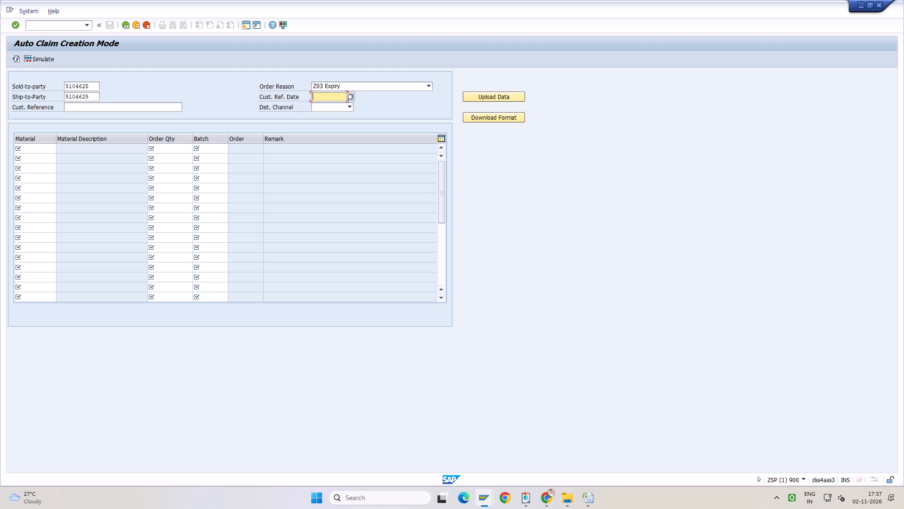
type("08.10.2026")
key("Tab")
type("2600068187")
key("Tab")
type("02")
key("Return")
Copy the nine items' codes, names, quantities and batches from the SUMAN PHARMA Excel sheet into the SAP claim's item table and validate them.
left_click(589, 498)
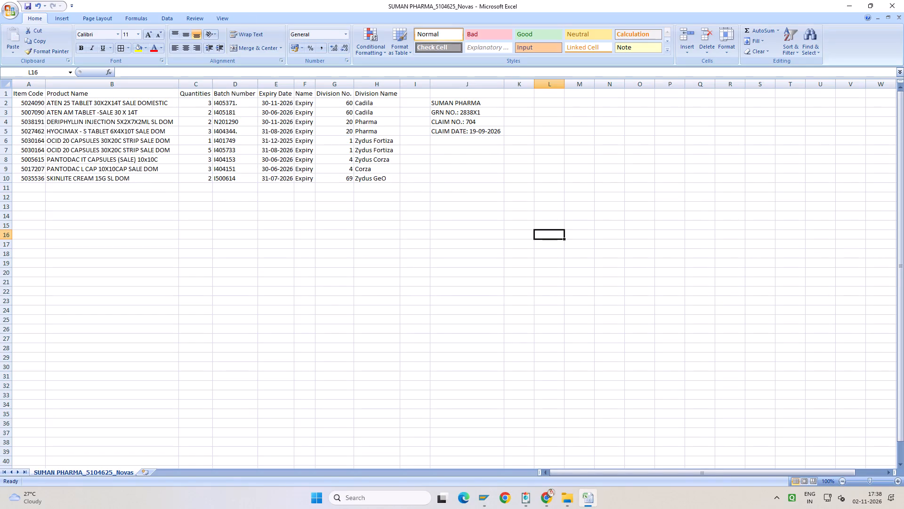
left_click_drag(32, 104, 217, 180)
key("ctrl+c")
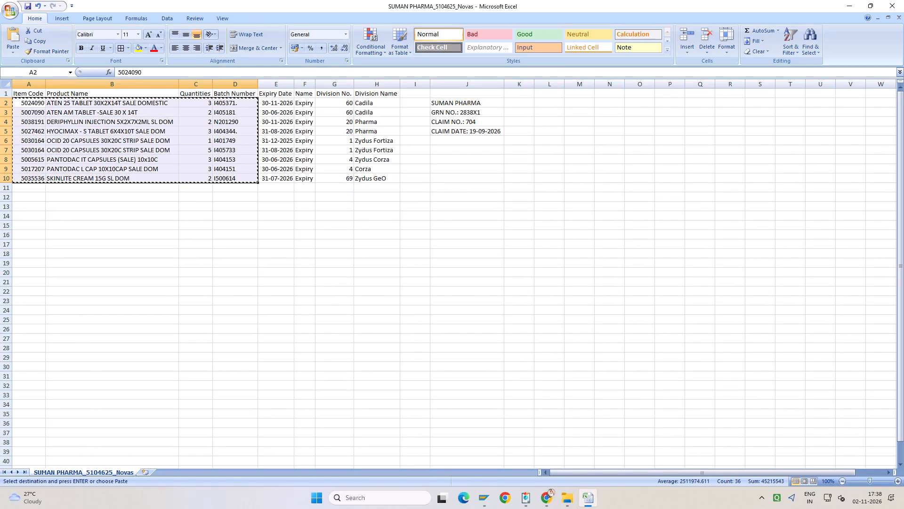
key("alt+Tab")
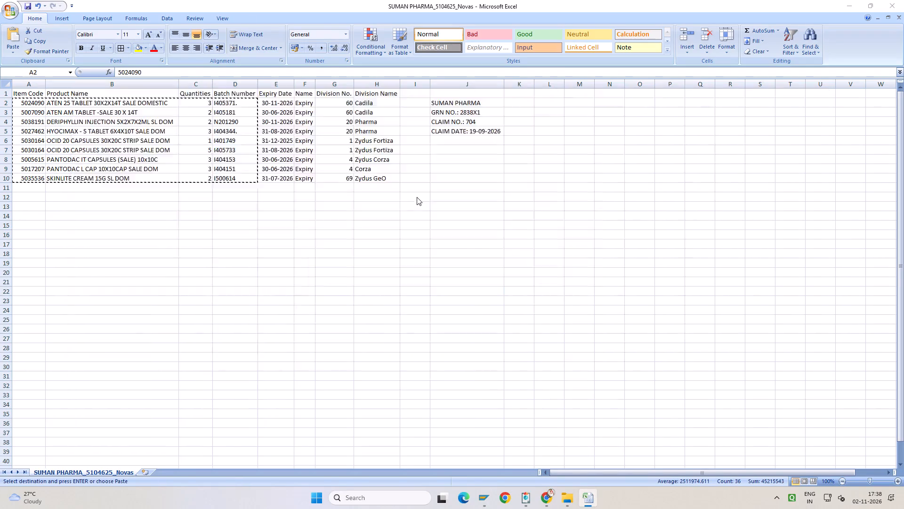
key("ctrl+v")
key("alt+Tab")
key("alt+Tab")
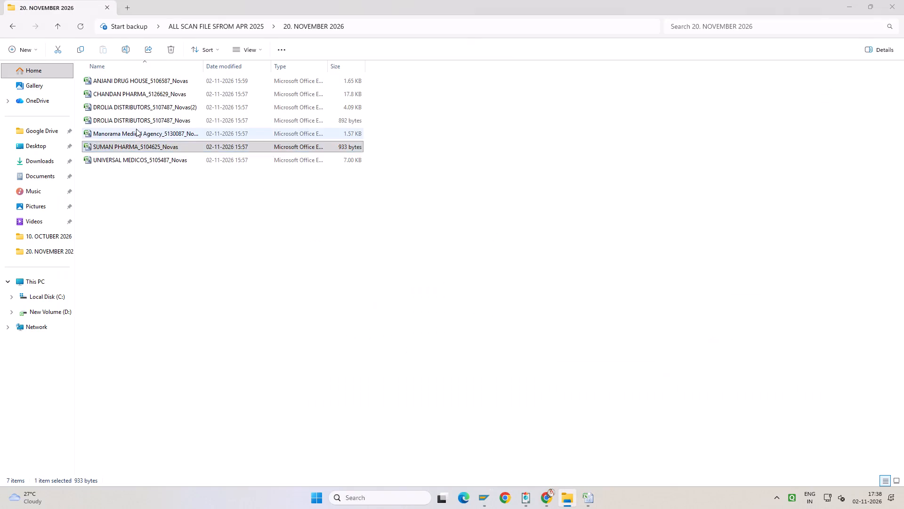
key("alt+Tab")
left_click_drag(36, 102, 42, 131)
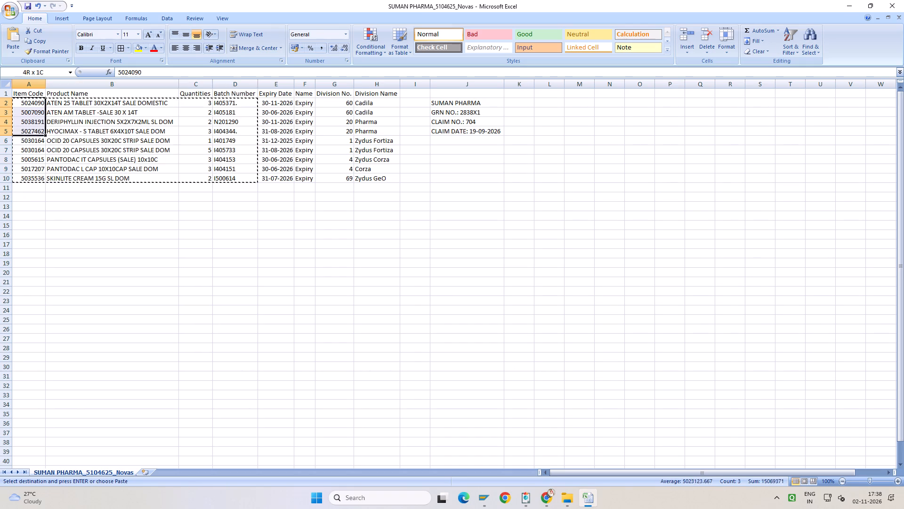
left_click_drag(42, 131, 33, 175)
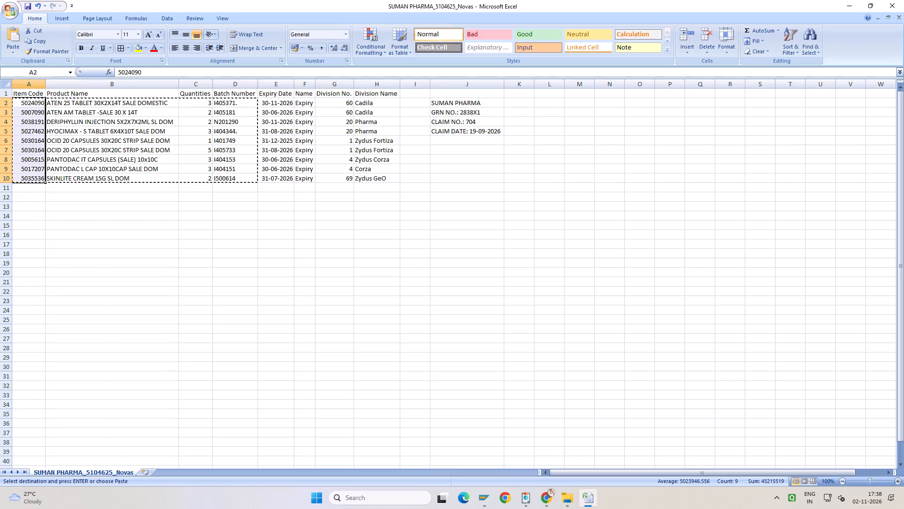
key("alt+Tab")
key("alt+Tab")
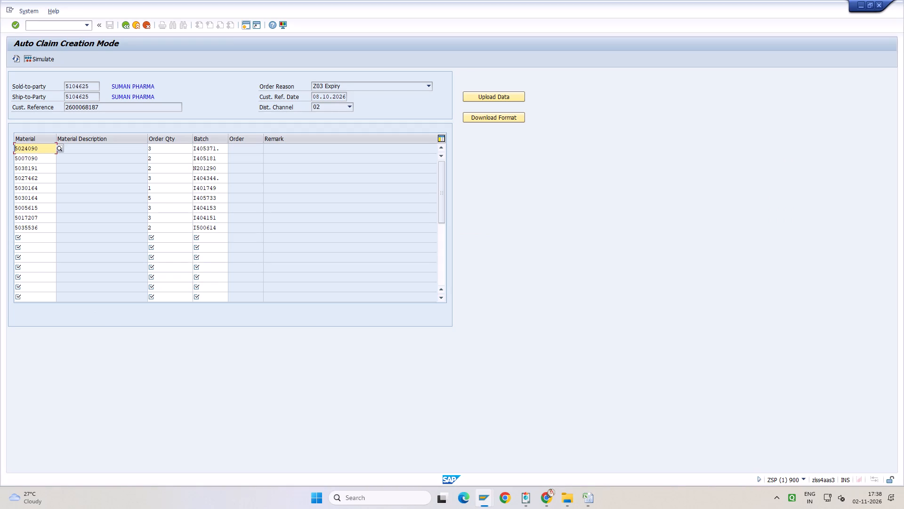
key("Return")
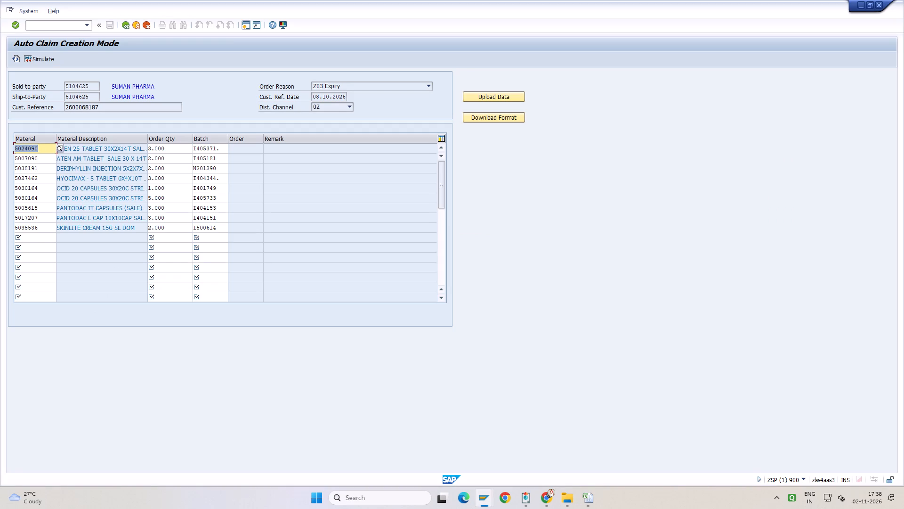
Simulate the claim using Desktop as the file path, and generate the claim order.
left_click(39, 60)
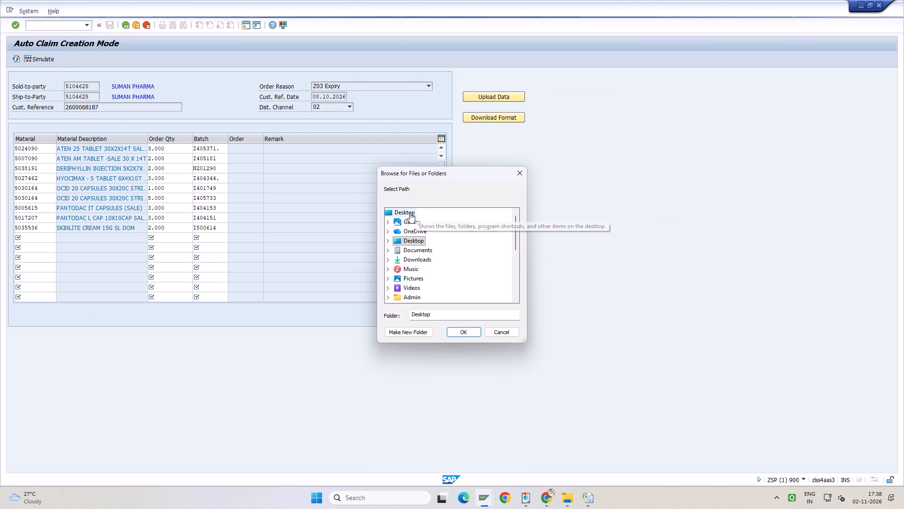
left_click(410, 213)
left_click(469, 333)
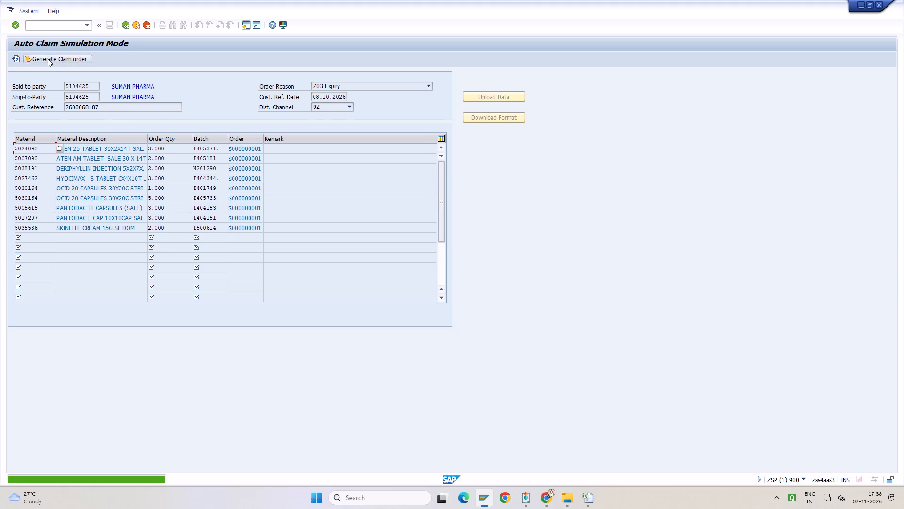
left_click(48, 58)
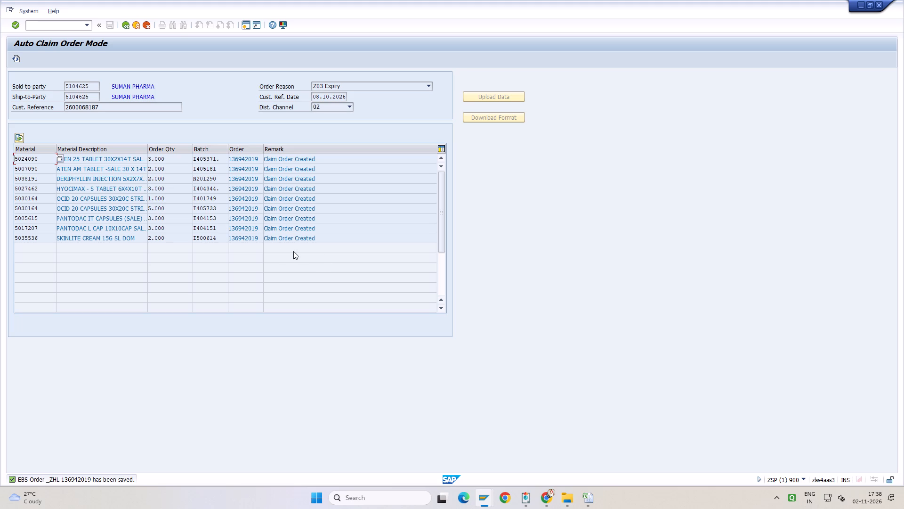
Open the newly created claim order for editing with transaction /NVA02.
left_click(85, 28)
left_click(85, 37)
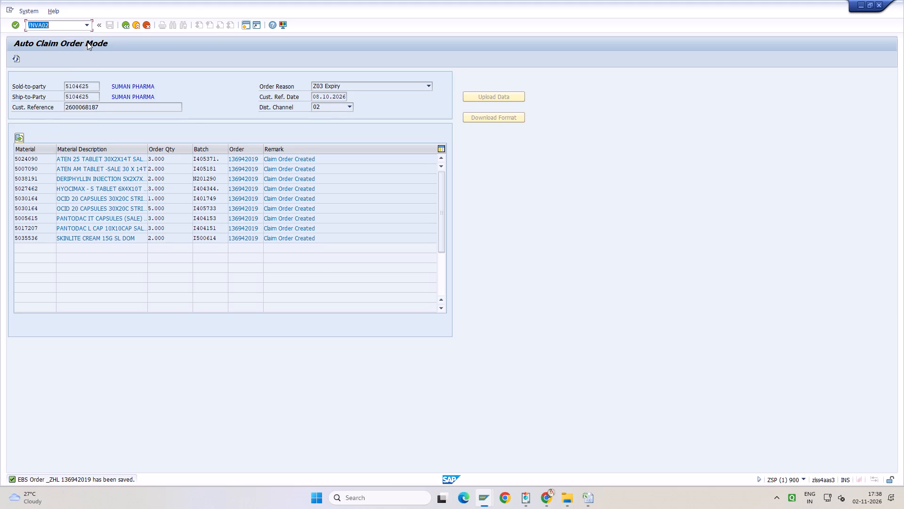
key("Return")
key("Return")
key("Return")
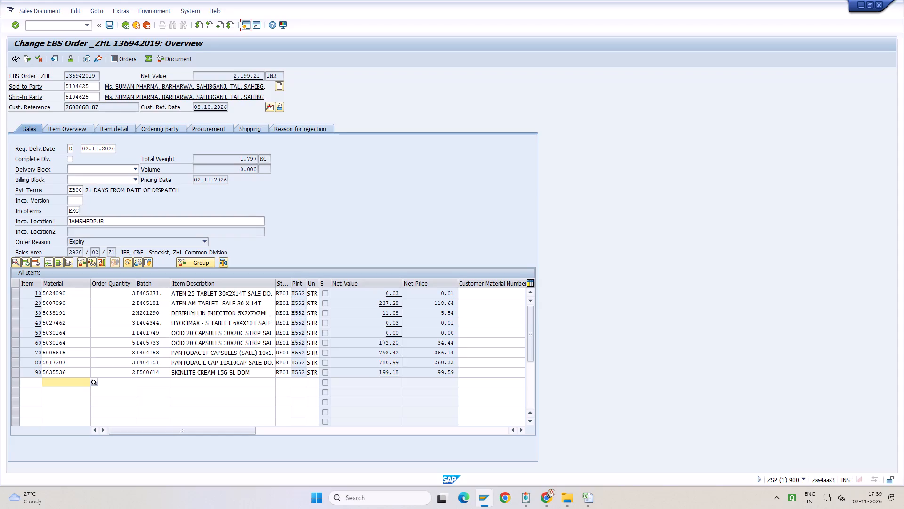
Copy material number 5030164 from item 50 of the claim order.
left_click_drag(73, 332, 24, 335)
key("ctrl+c")
key("alt+Tab")
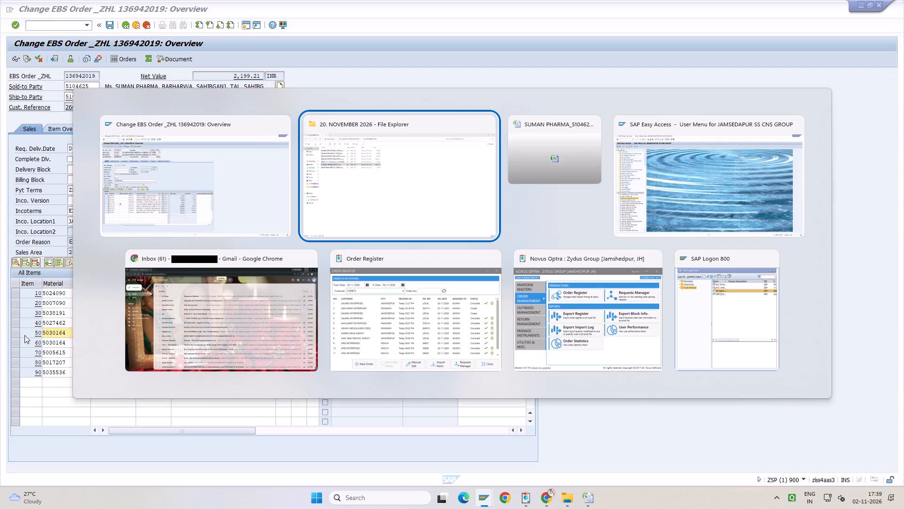
key("alt+Tab")
key("alt+Tab")
double_click(62, 206)
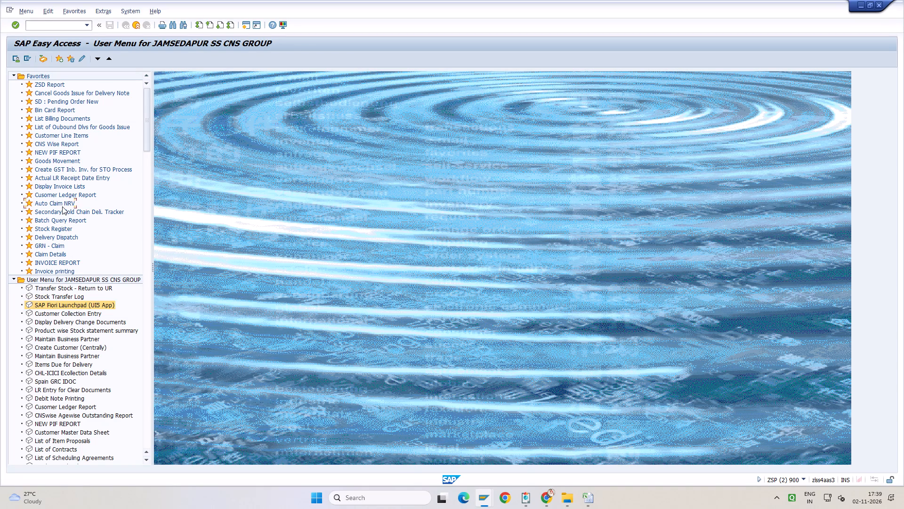
key("space")
key("Down")
key("Return")
key("Tab")
type("Z03")
key("Tab")
key("space")
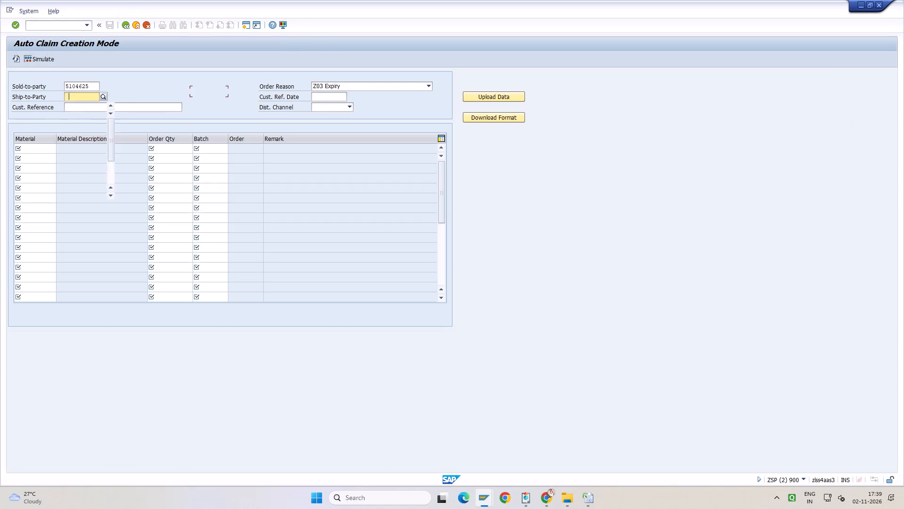
key("Down")
key("Return")
key("Tab")
key("space")
key("Down")
key("Return")
key("Tab")
key("space")
key("Down")
key("Return")
key("Tab")
key("space")
key("Down")
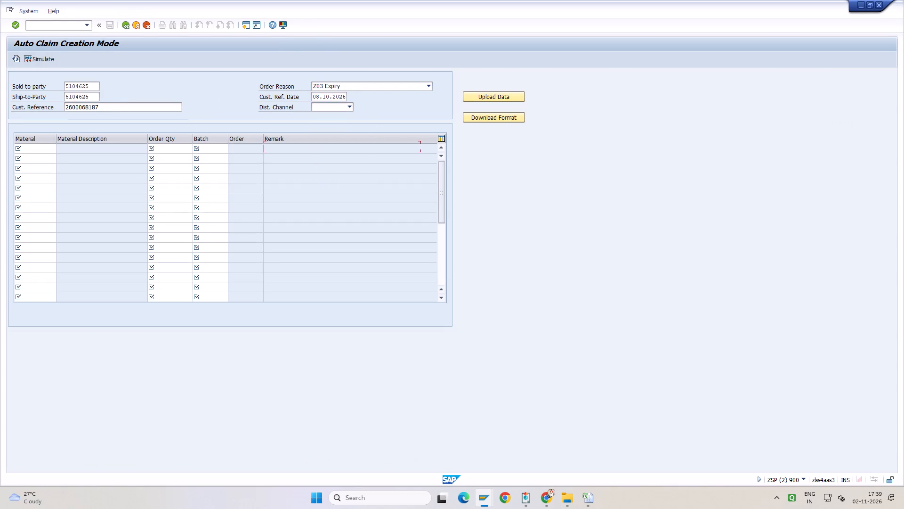
left_click(334, 111)
left_click(334, 117)
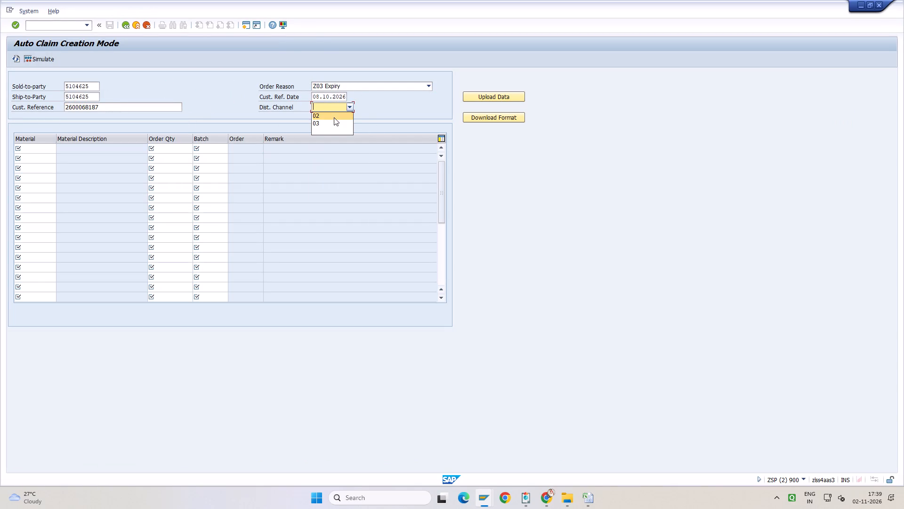
Fill the new claim's first row with material 5030164 and the order quantity copied from item 50 of the existing order.
left_click(44, 151)
key("ctrl+v")
key("alt+Tab")
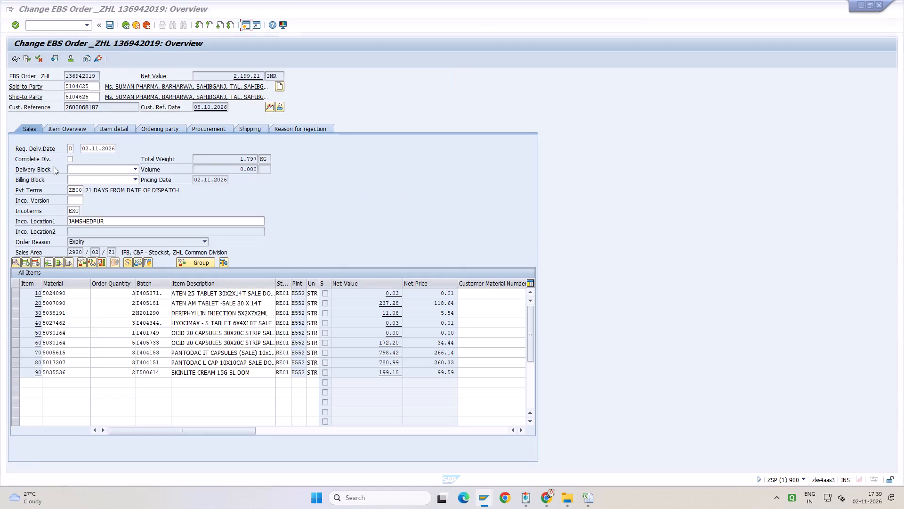
key("ctrl+y")
left_click_drag(123, 328, 129, 328)
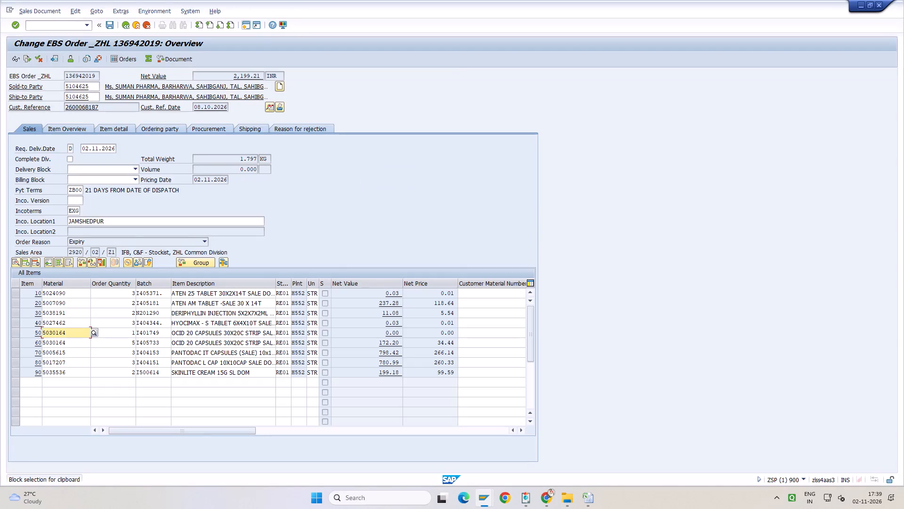
left_click_drag(129, 328, 144, 330)
key("ctrl+c")
key("alt+Tab")
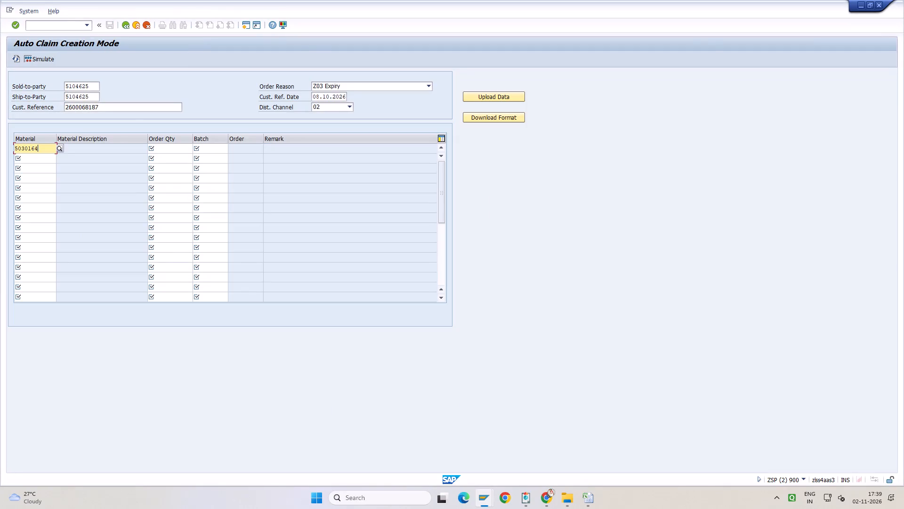
left_click(156, 150)
key("ctrl+v")
Replace the batch in the new claim's first row with I405733, copied from item 60 of the existing claim order.
key("alt+Tab")
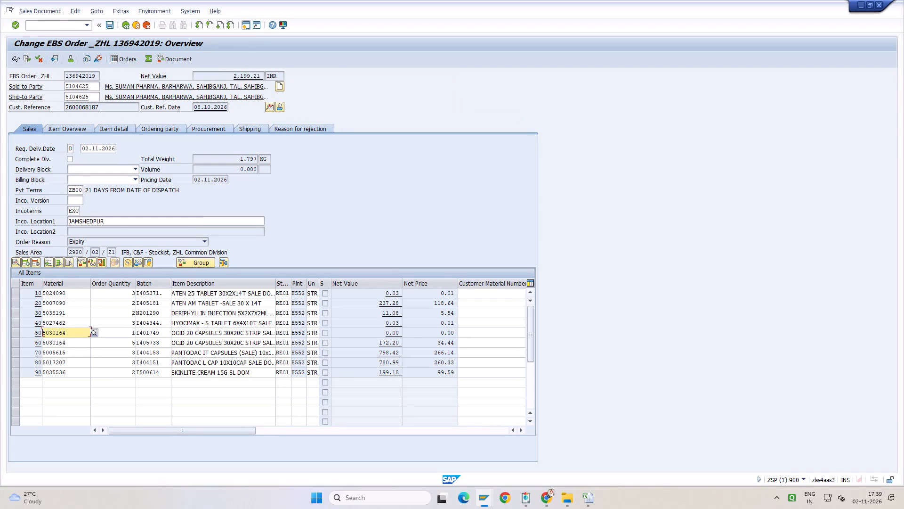
left_click_drag(163, 343, 127, 345)
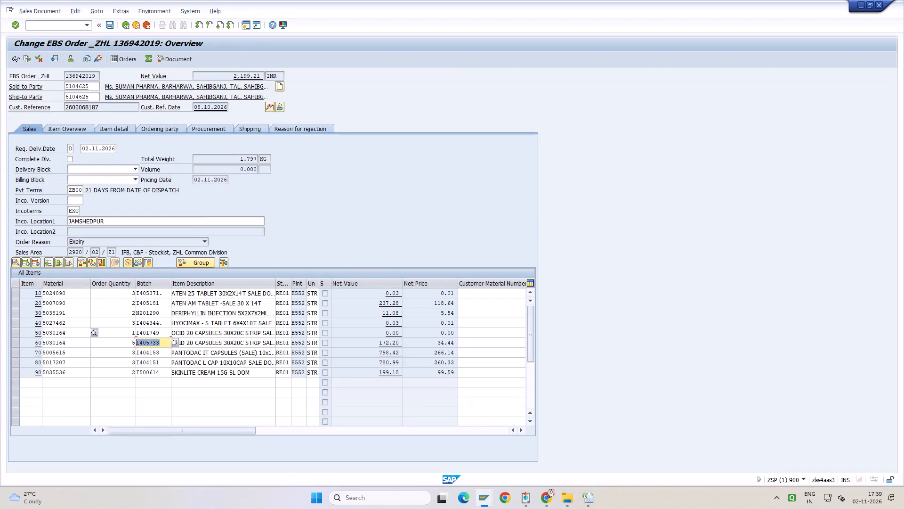
key("ctrl+c")
key("alt+Tab")
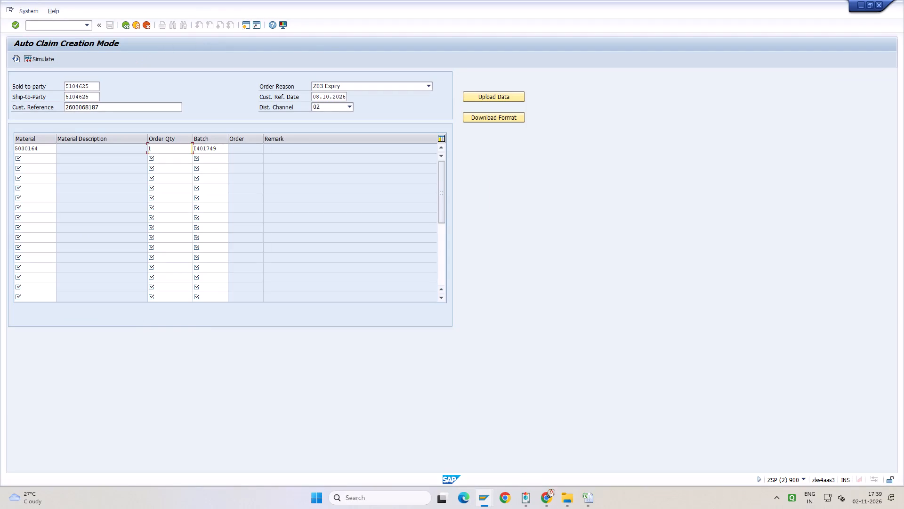
left_click_drag(222, 149, 179, 153)
key("ctrl+v")
key("Return")
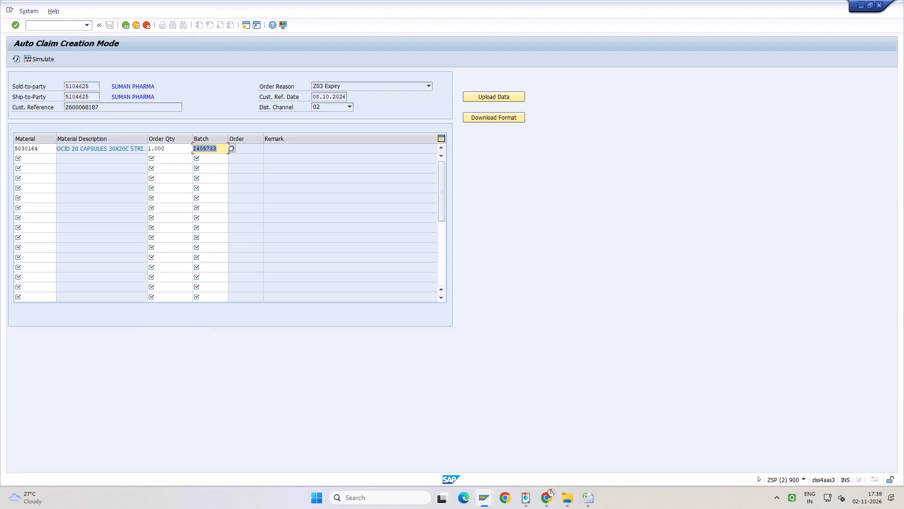
Simulate the claim with Desktop as the selected path, and generate its claim order.
left_click(44, 58)
left_click(395, 213)
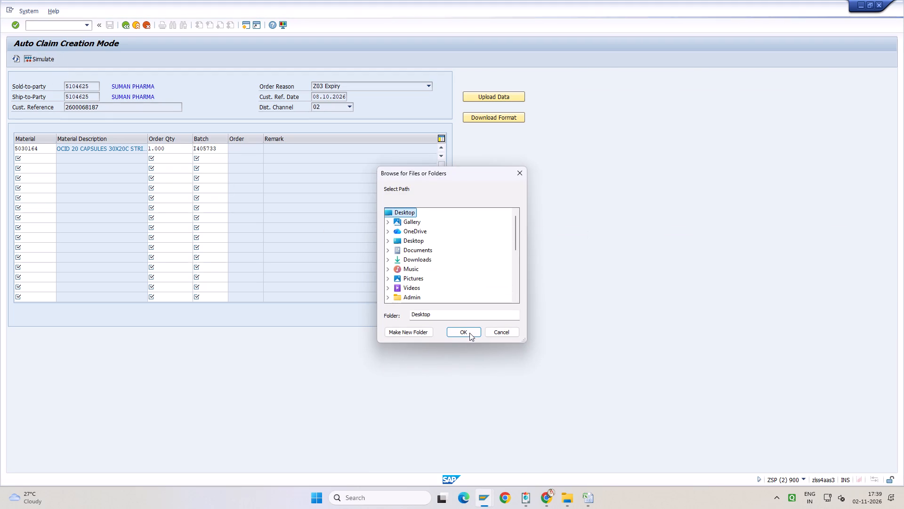
left_click(469, 333)
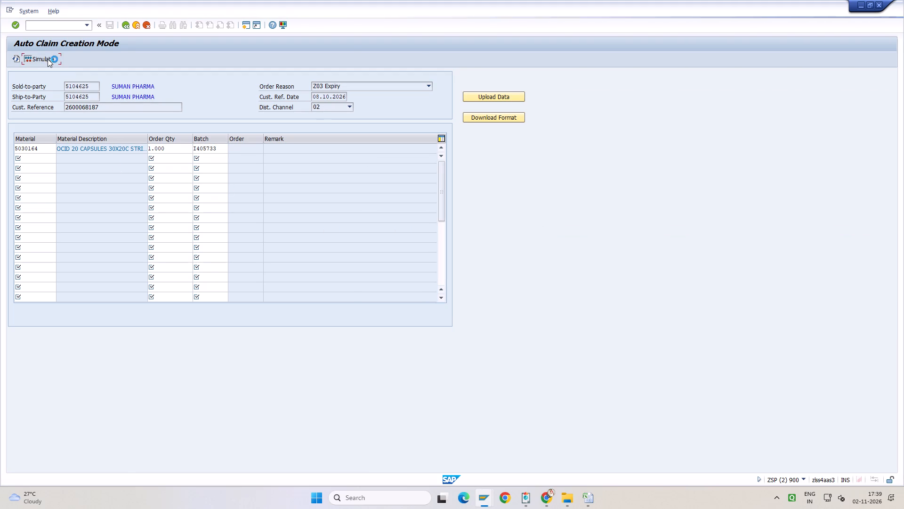
left_click(48, 59)
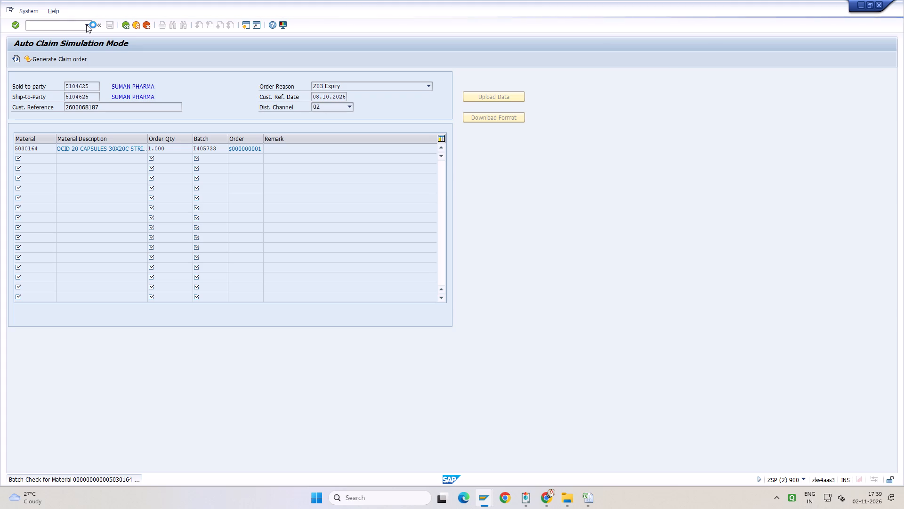
Open the newly generated claim order in change mode to check the item's net value.
left_click(86, 25)
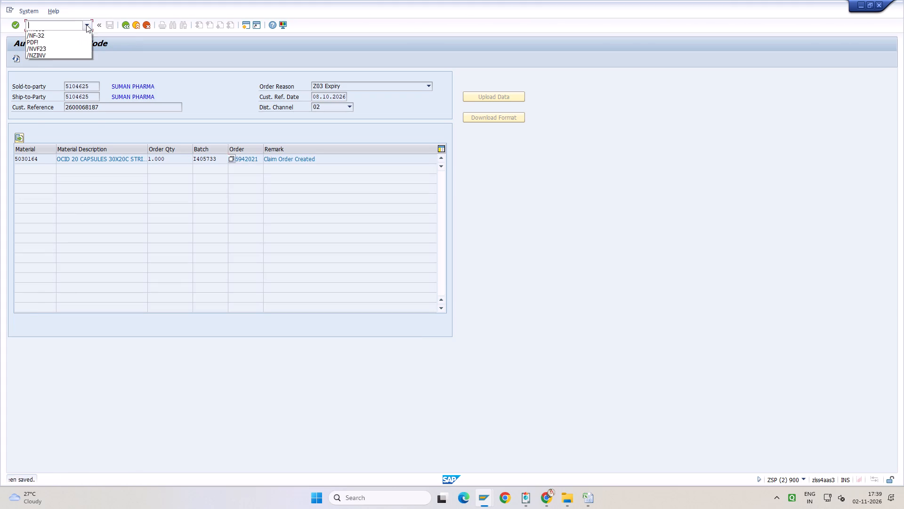
left_click(82, 36)
key("Return")
key("Return")
key("Return")
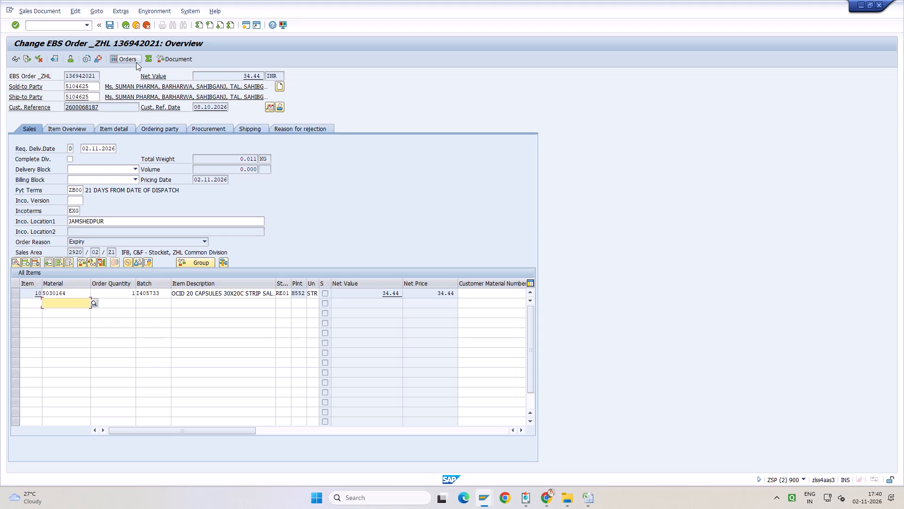
left_click(82, 27)
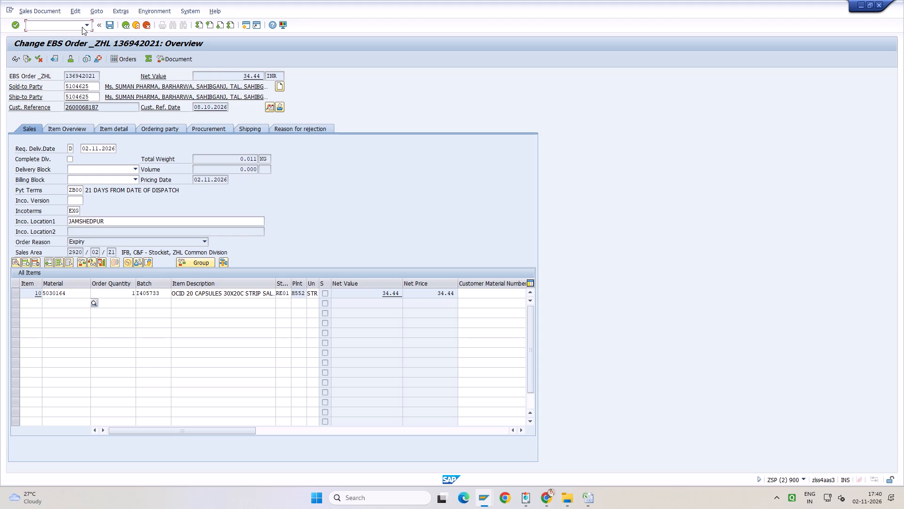
left_click(84, 26)
left_click(83, 38)
key("Return")
key("Return")
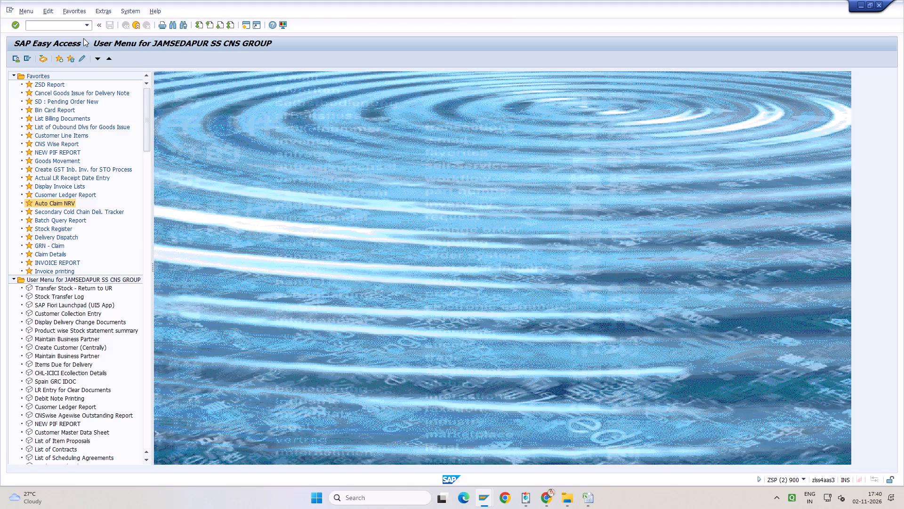
key("space")
key("Down")
key("Return")
key("Tab")
type("Z03")
key("Tab")
key("space")
key("Down")
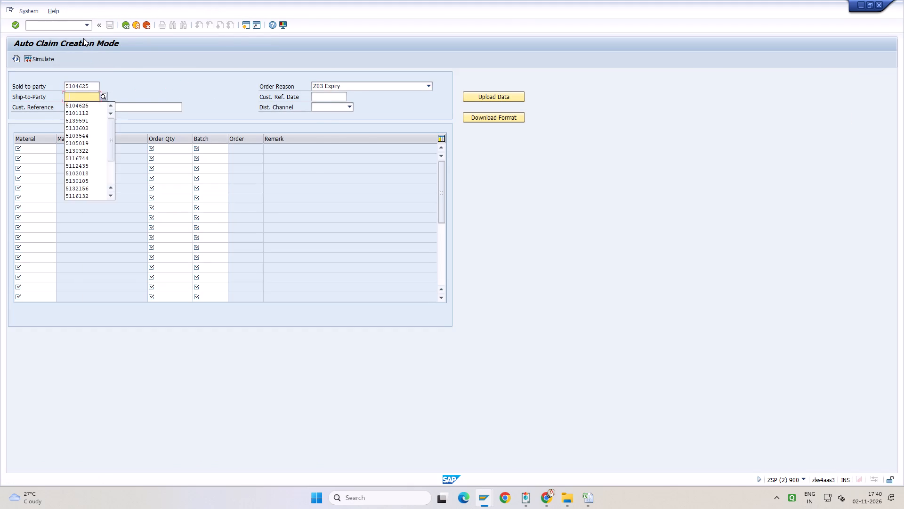
key("Return")
key("Tab")
key("space")
key("Down")
key("Return")
key("Tab")
key("space")
key("Down")
key("Return")
key("Tab")
type("02")
key("Return")
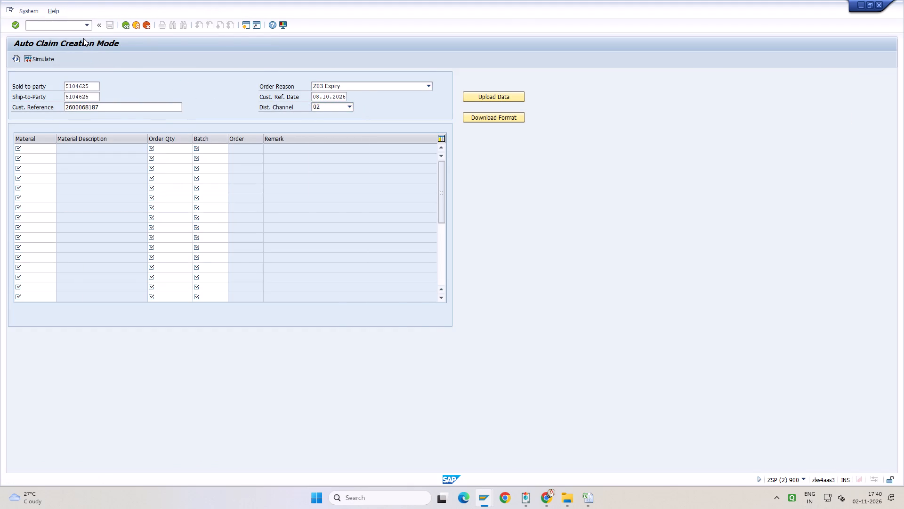
Copy the material numbers of items 10 to 90 from the existing claim order into the new claim's Material column.
key("alt+Tab")
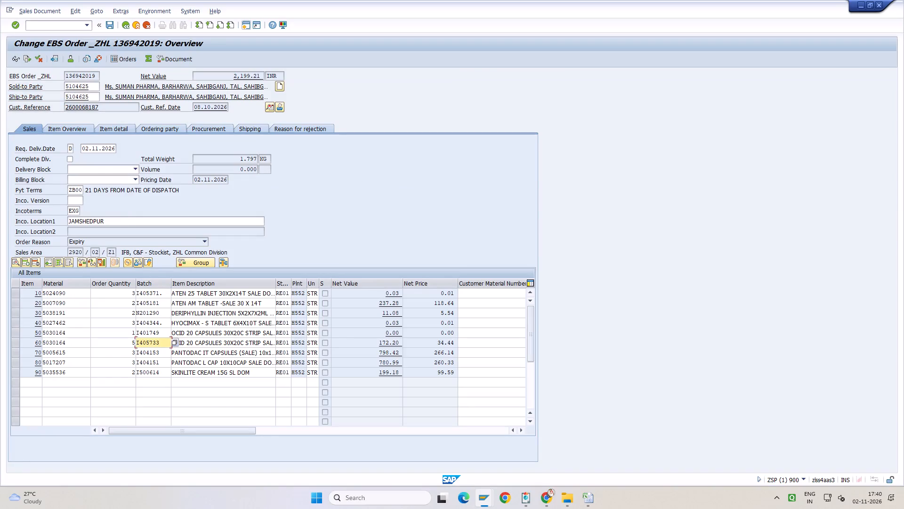
key("ctrl+y")
left_click_drag(58, 294, 69, 342)
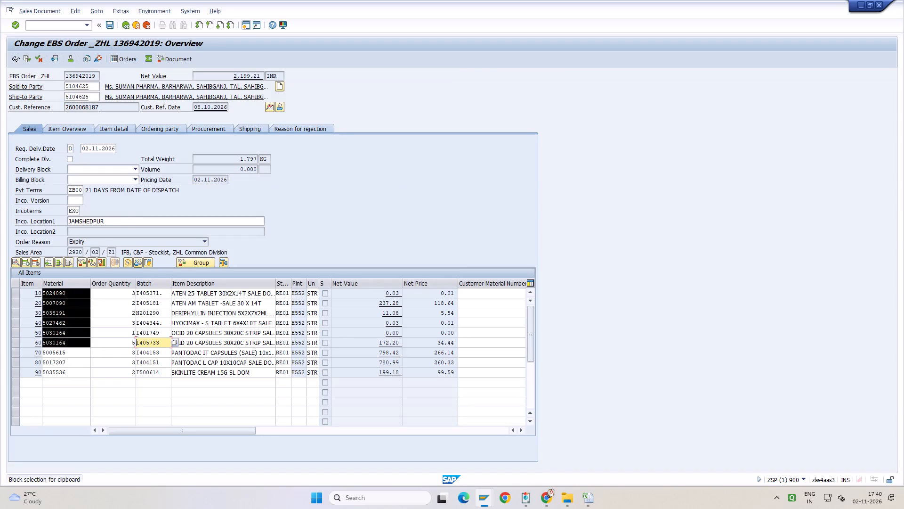
left_click_drag(69, 342, 72, 371)
key("ctrl+c")
key("alt+Tab")
key("ctrl+v")
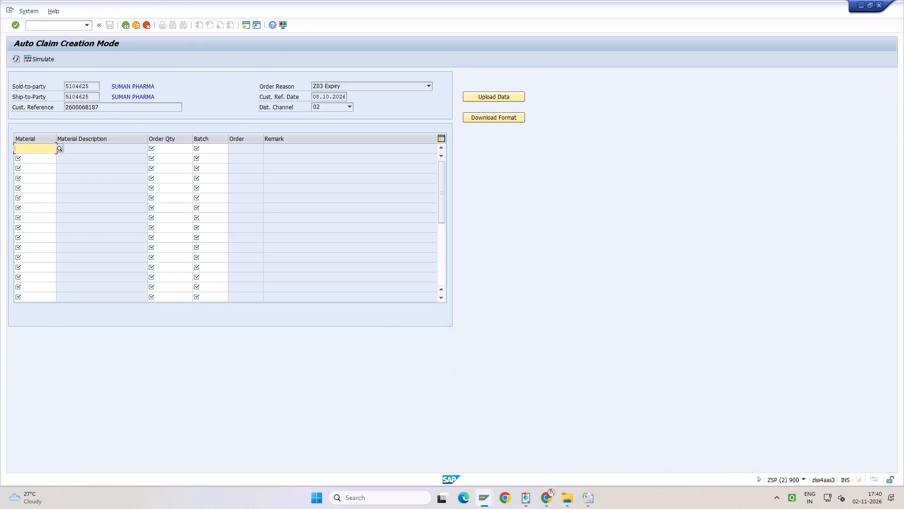
Copy the order quantities and batches of items 10 to 90 from the existing order into the matching claim rows.
key("alt+Tab")
key("ctrl+y")
left_click_drag(121, 292, 148, 352)
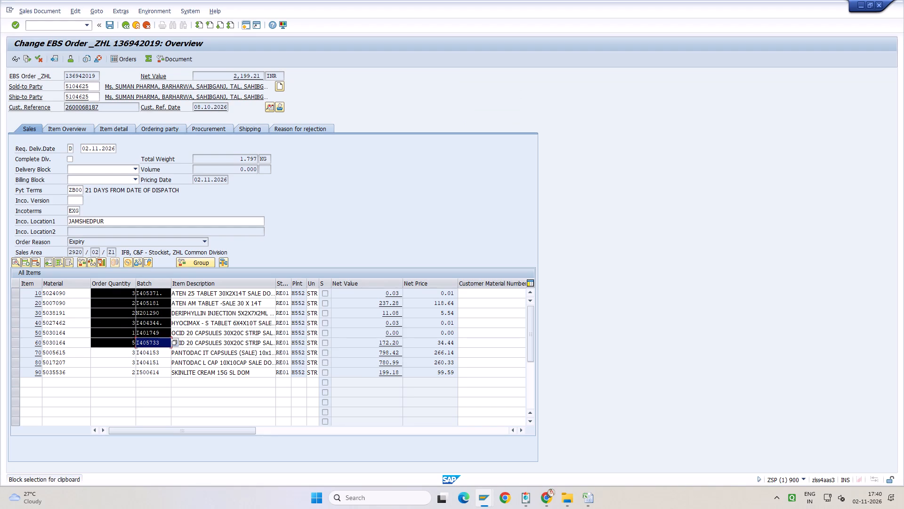
left_click_drag(148, 352, 151, 376)
key("ctrl+c")
key("alt+Tab")
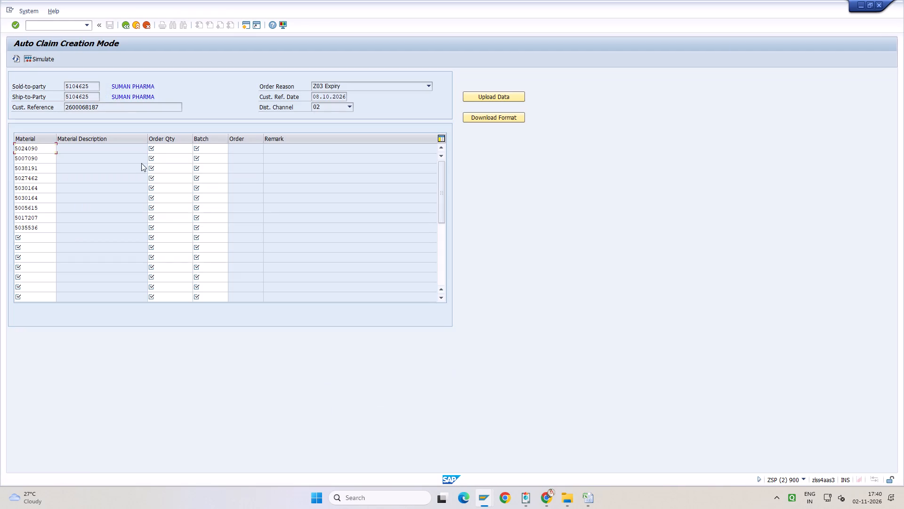
left_click(174, 152)
key("ctrl+v")
key("Return")
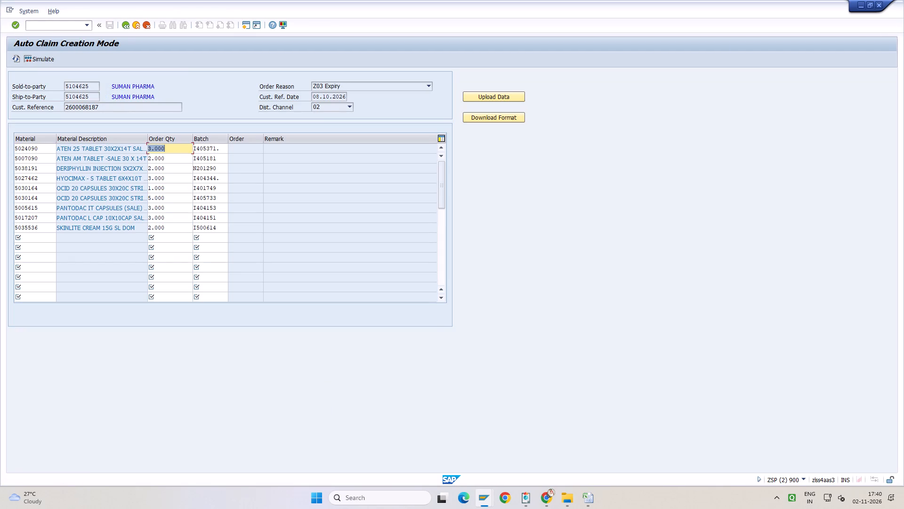
Clear the claim row for material 5030164 with batch I401749.
left_click(44, 190)
key("ctrl+y")
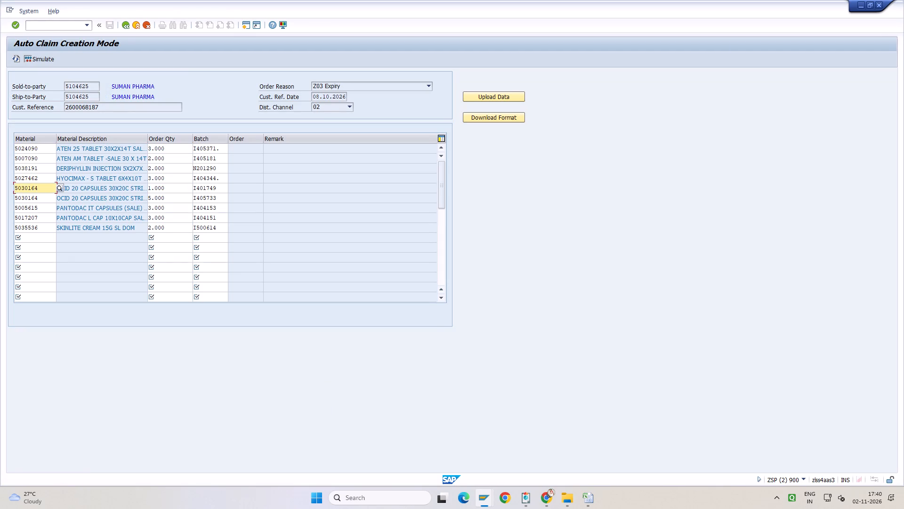
left_click_drag(40, 186, 202, 189)
key("Delete")
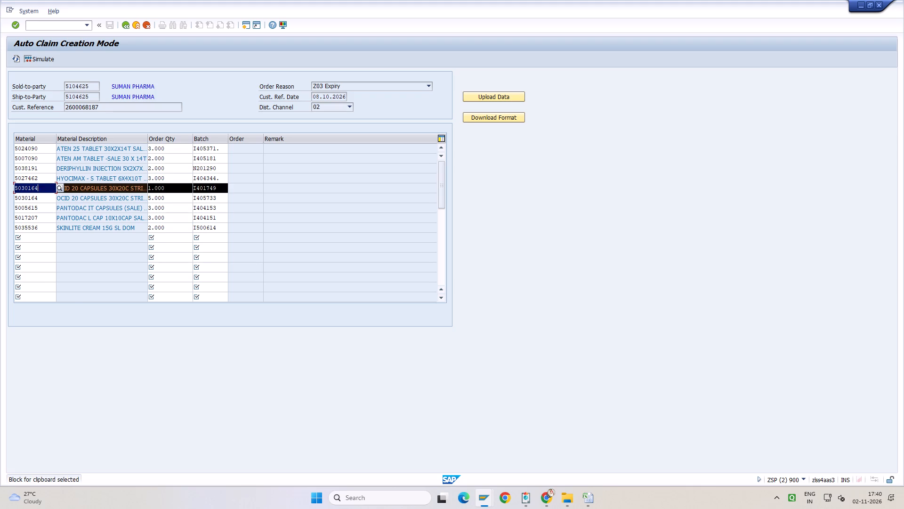
Simulate the SUMAN PHARMA expiry claim with the Desktop folder as the output path.
left_click(39, 58)
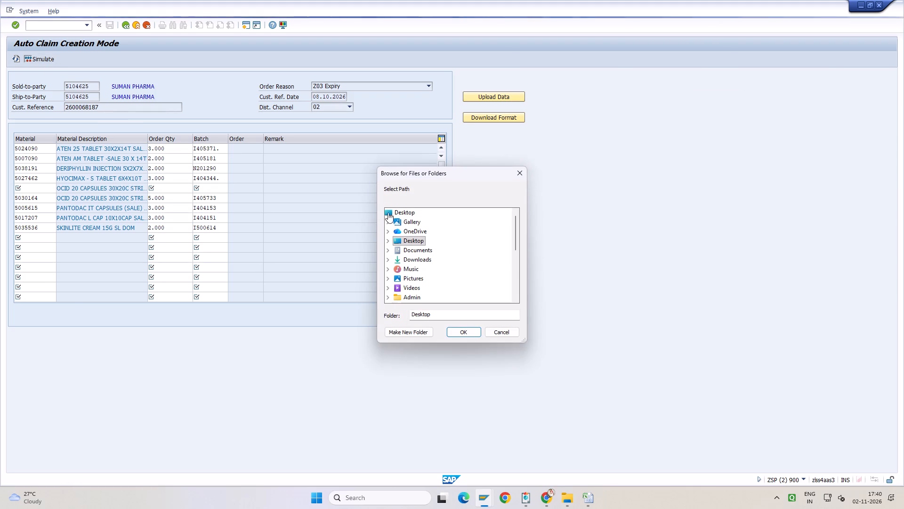
left_click(391, 212)
left_click(458, 331)
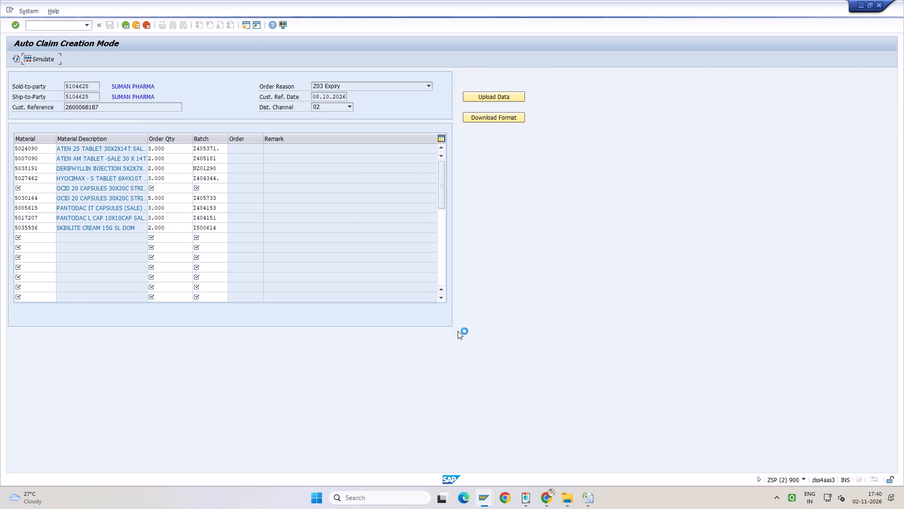
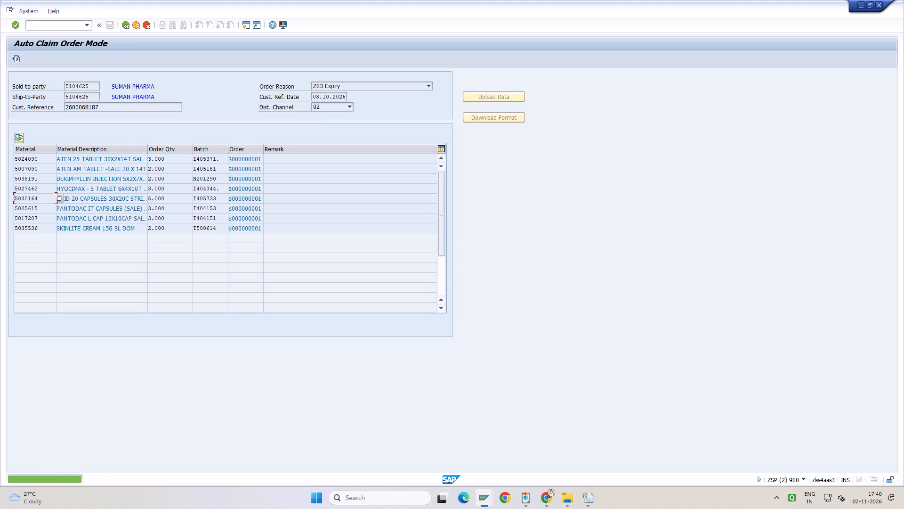
Copy the materials, descriptions, order quantities and batches of all eight claim rows, from material 5024090 to 5035536, as one block.
key("ctrl+y")
left_click_drag(31, 157, 60, 168)
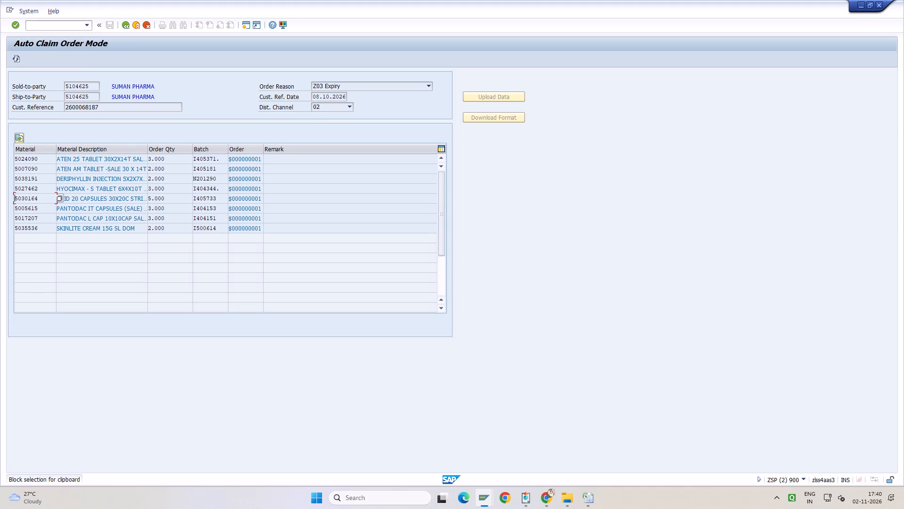
left_click_drag(60, 168, 202, 226)
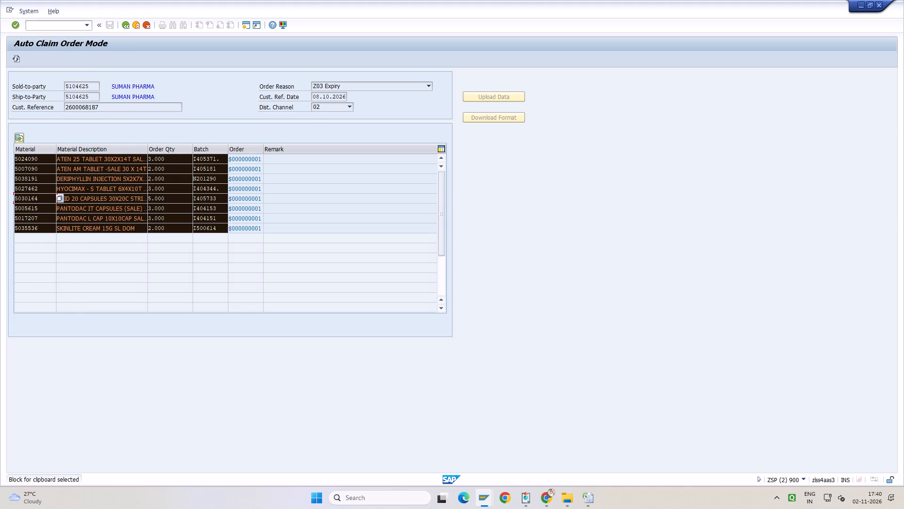
key("ctrl+c")
left_click(15, 57)
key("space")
key("Down")
key("Return")
key("Tab")
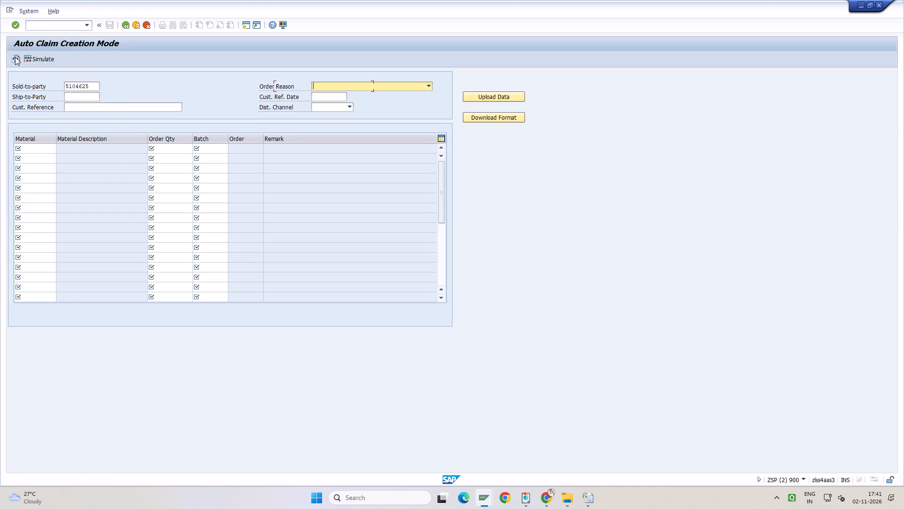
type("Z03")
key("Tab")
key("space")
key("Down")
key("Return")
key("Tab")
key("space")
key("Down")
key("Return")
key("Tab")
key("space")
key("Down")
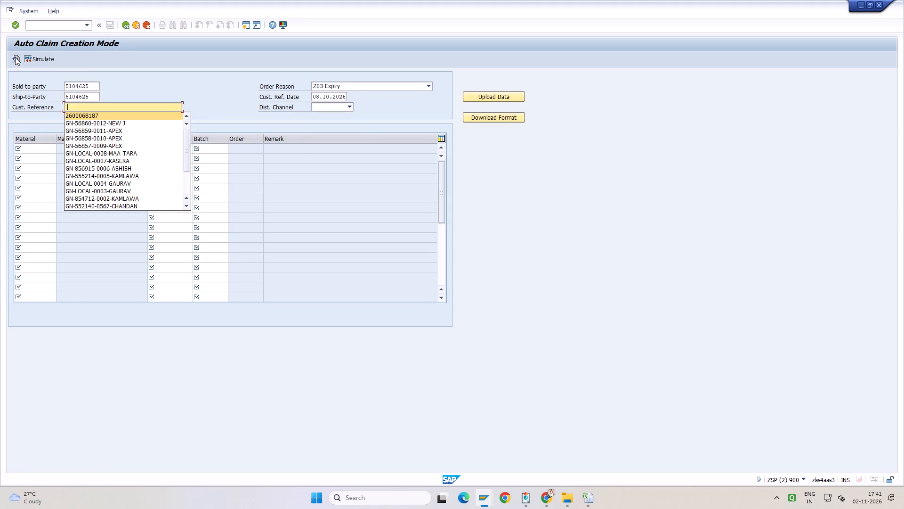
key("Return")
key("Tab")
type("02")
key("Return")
Paste the copied rows into the new claim, then correct the batches of materials 5024090 and 5027462 to I405371 and I404344.
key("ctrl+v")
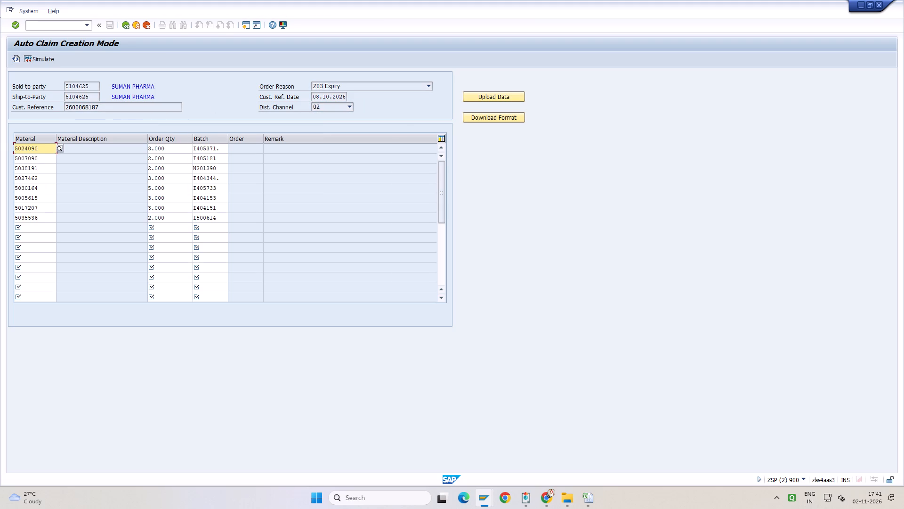
left_click(221, 150)
key("BackSpace")
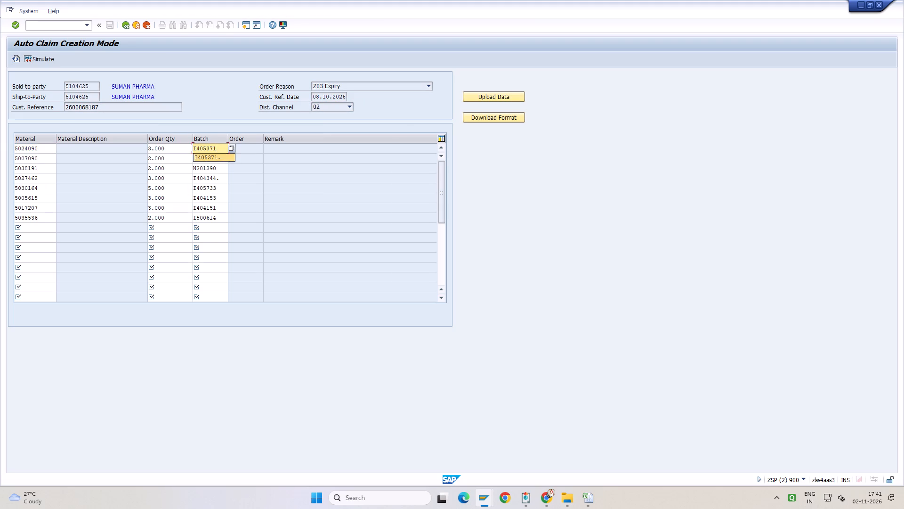
left_click(223, 180)
key("BackSpace")
Simulate the SUMAN PHARMA expiry claim with the corrected batches.
left_click(34, 55)
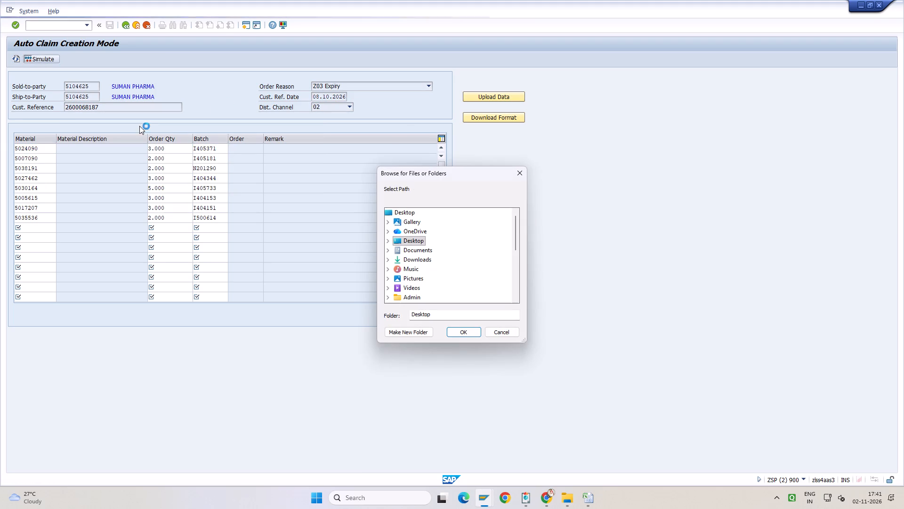
Choose Desktop as the folder path and simulate SUMAN PHARMA's expiry claim to create its claim order.
left_click(398, 209)
left_click(460, 334)
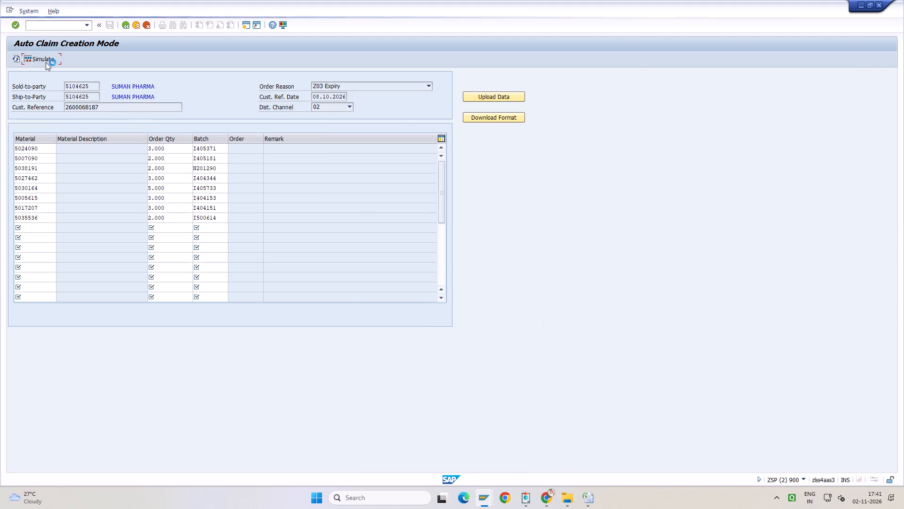
left_click(45, 60)
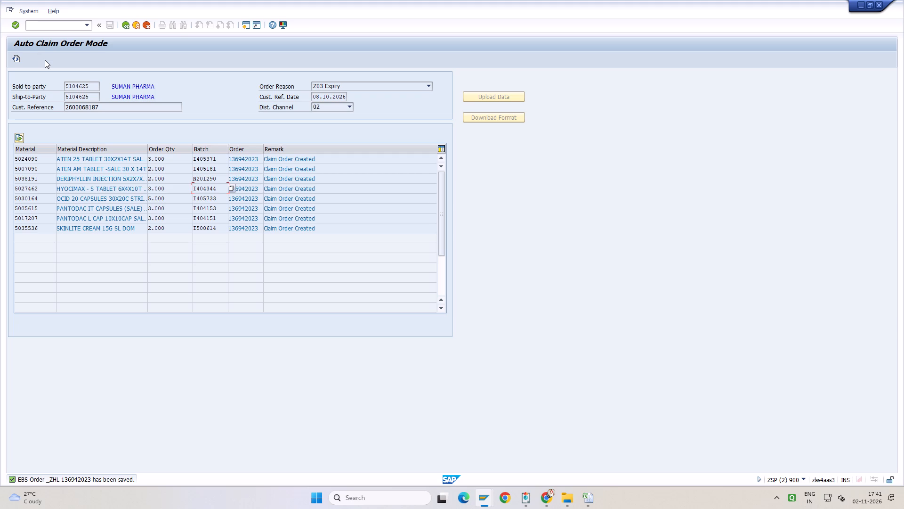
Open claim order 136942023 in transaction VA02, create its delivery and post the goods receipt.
left_click(89, 26)
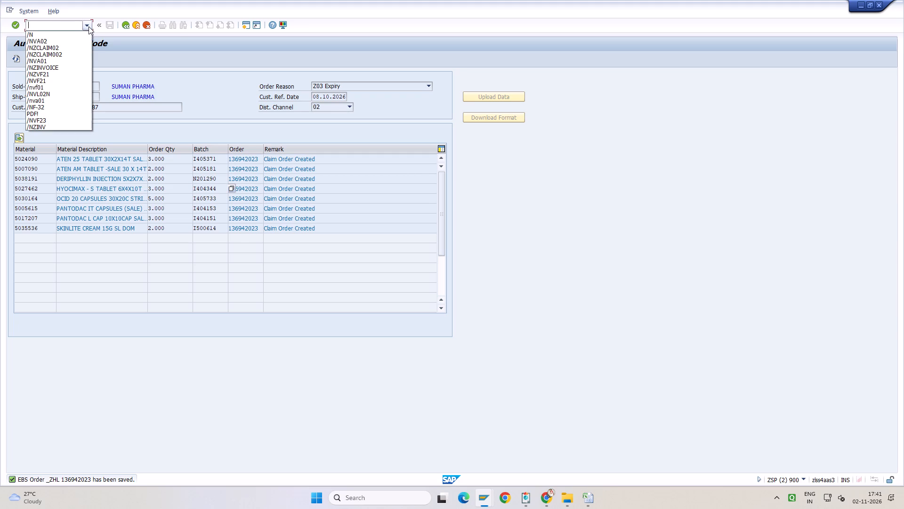
left_click(89, 40)
key("Return")
key("Return")
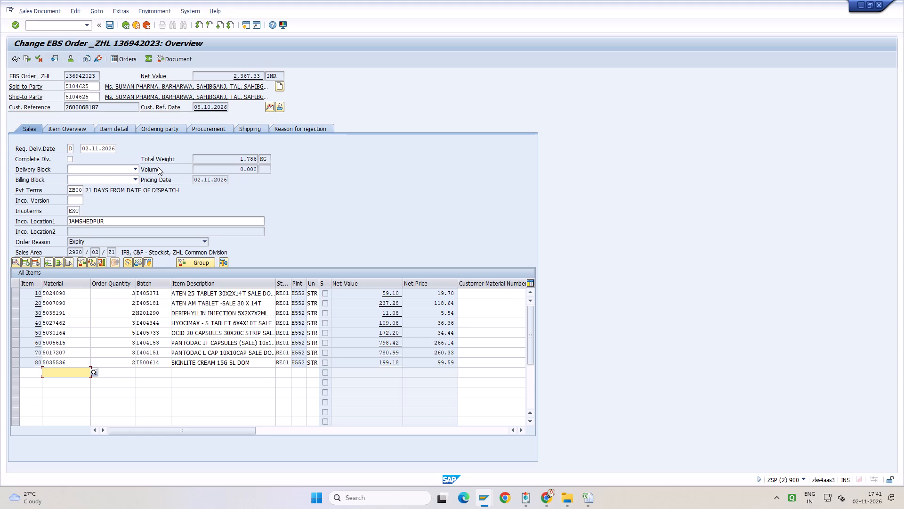
left_click(92, 96)
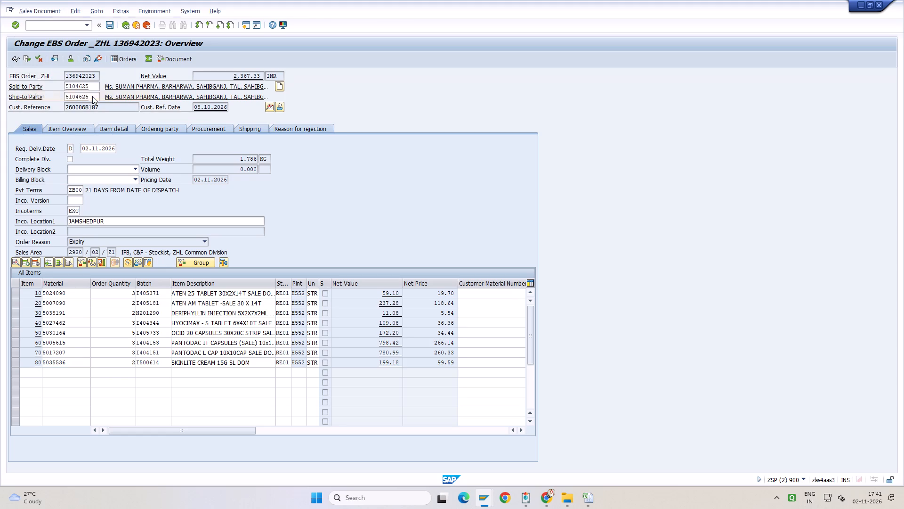
left_click(177, 57)
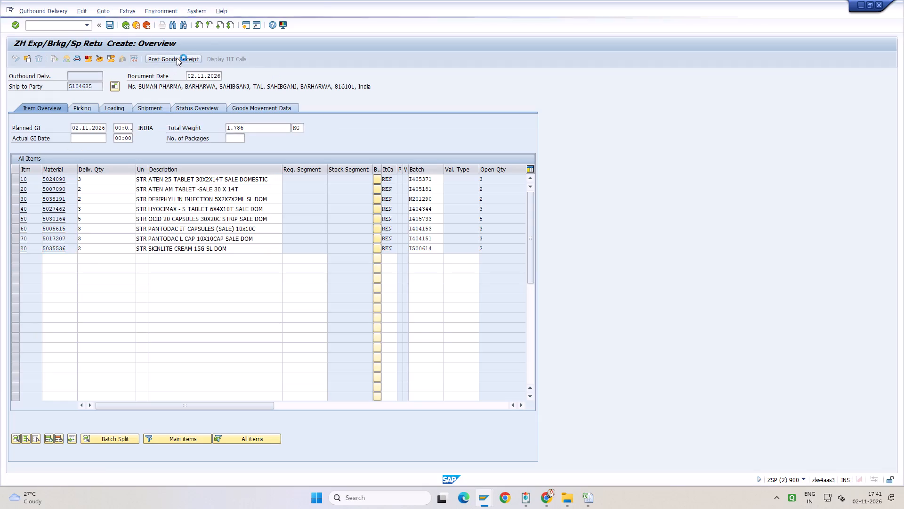
key("alt+Tab")
key("alt+Tab")
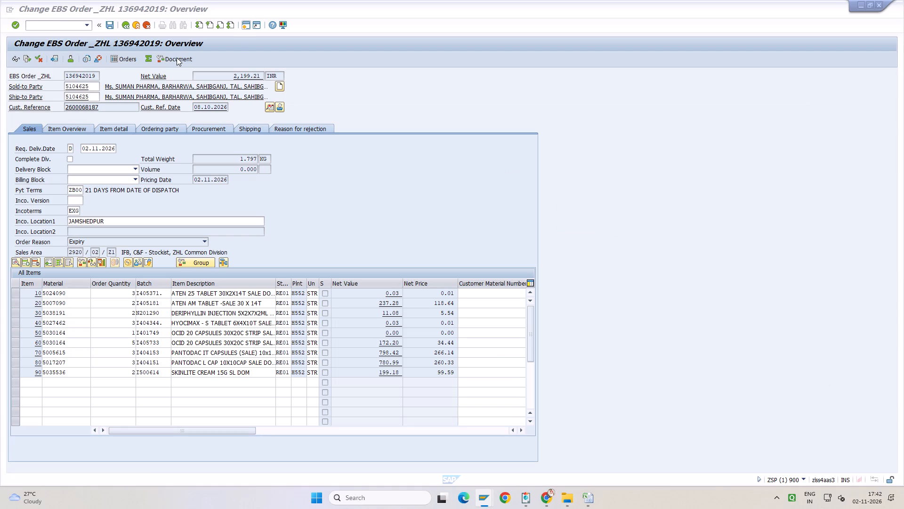
left_click(48, 8)
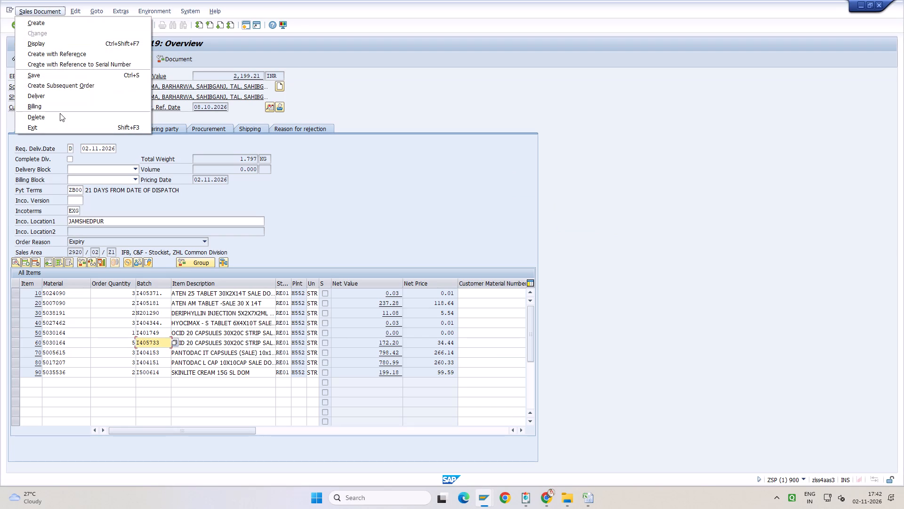
left_click(60, 113)
left_click(132, 177)
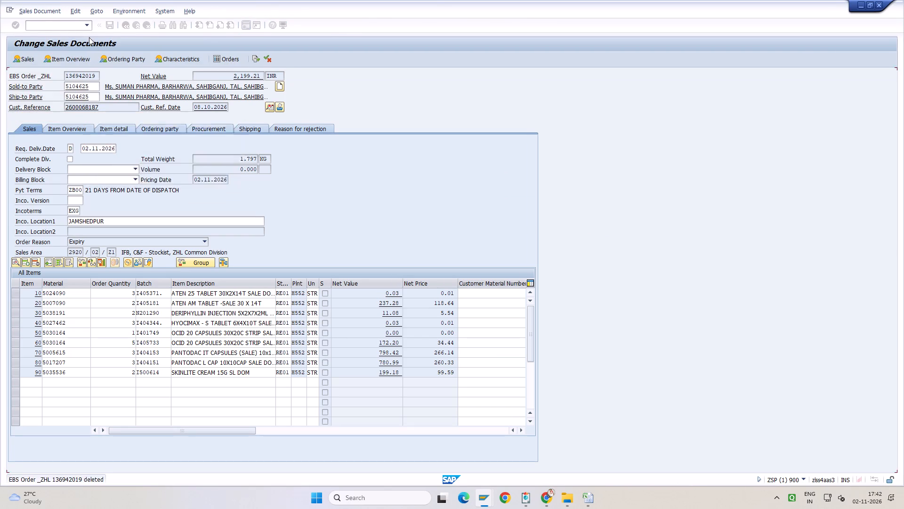
Create and save the billing document for delivery 55429147 in transaction VF01.
left_click(87, 25)
left_click(82, 84)
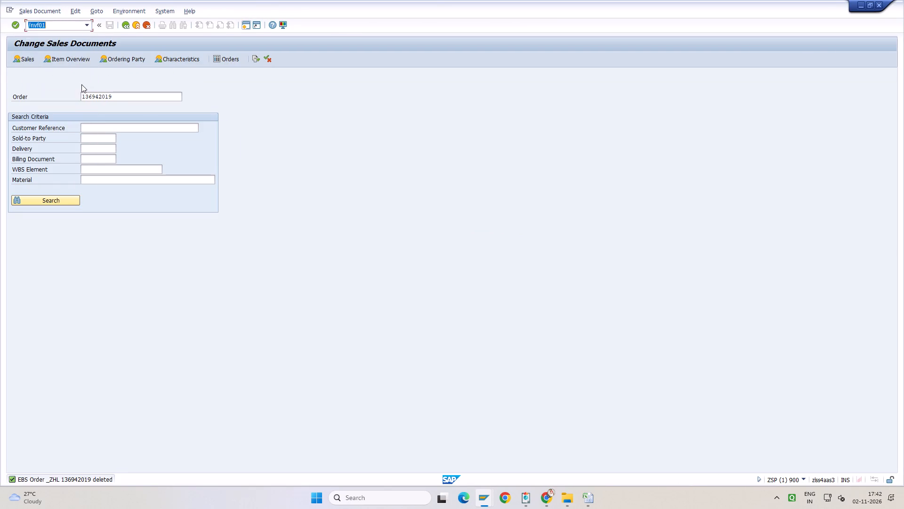
key("Return")
key("Return")
key("Return")
key("Return")
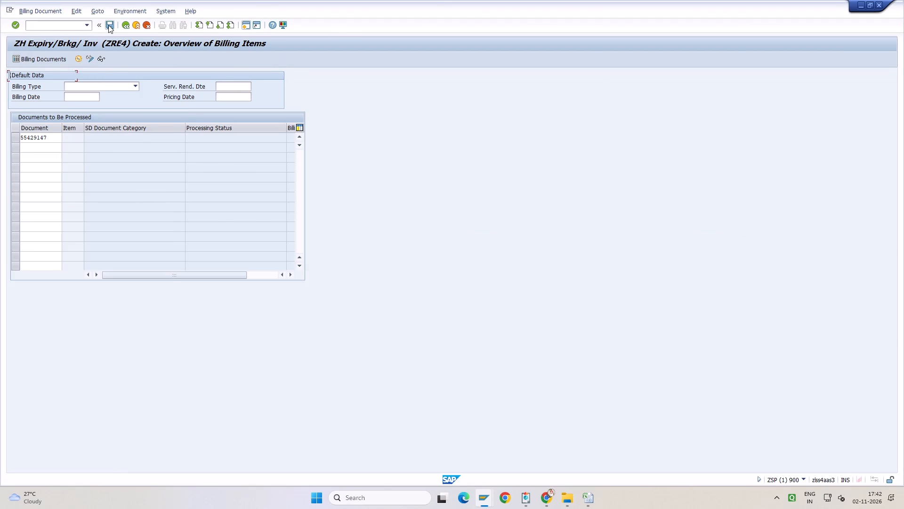
left_click(108, 25)
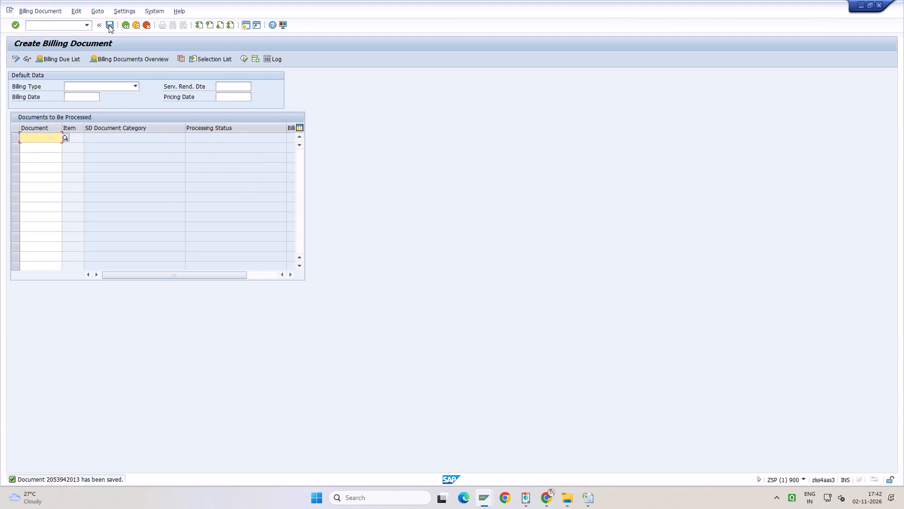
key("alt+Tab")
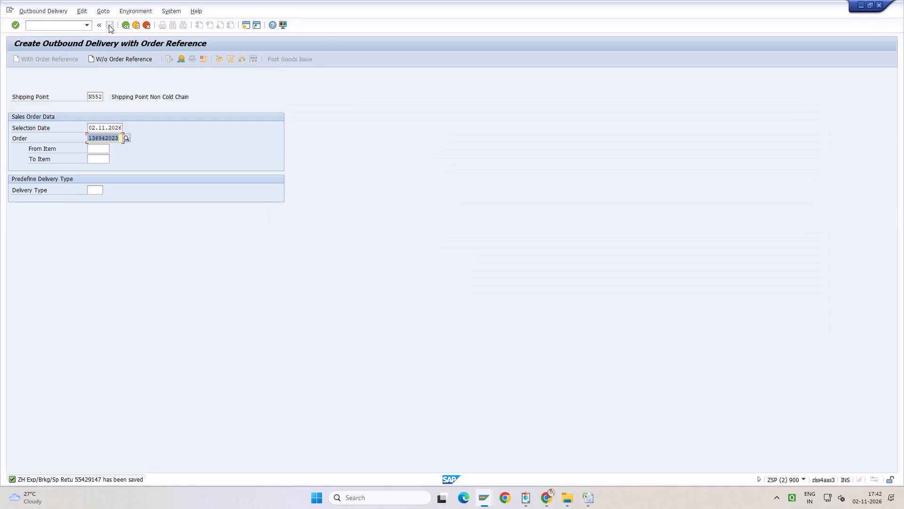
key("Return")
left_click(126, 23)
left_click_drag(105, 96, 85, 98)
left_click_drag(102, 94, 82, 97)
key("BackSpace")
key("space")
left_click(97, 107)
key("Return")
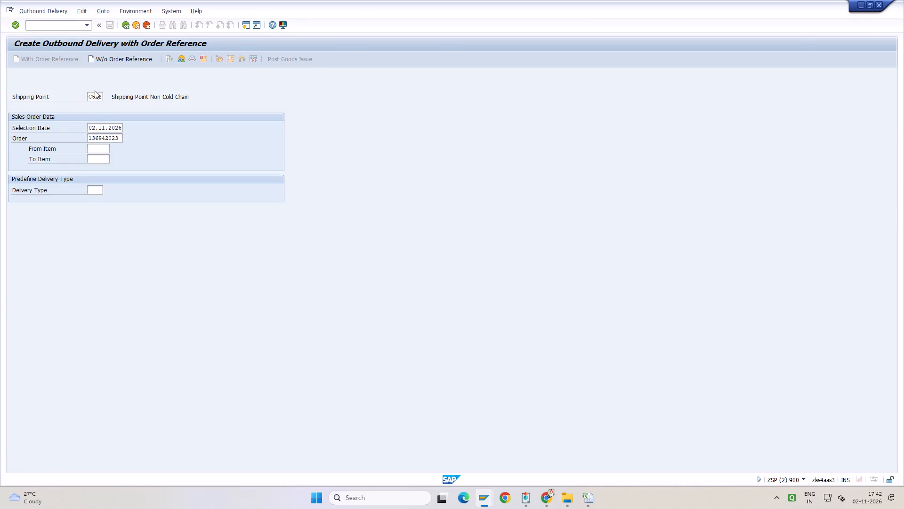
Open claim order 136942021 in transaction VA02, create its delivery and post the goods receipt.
left_click(87, 30)
left_click(87, 41)
key("Return")
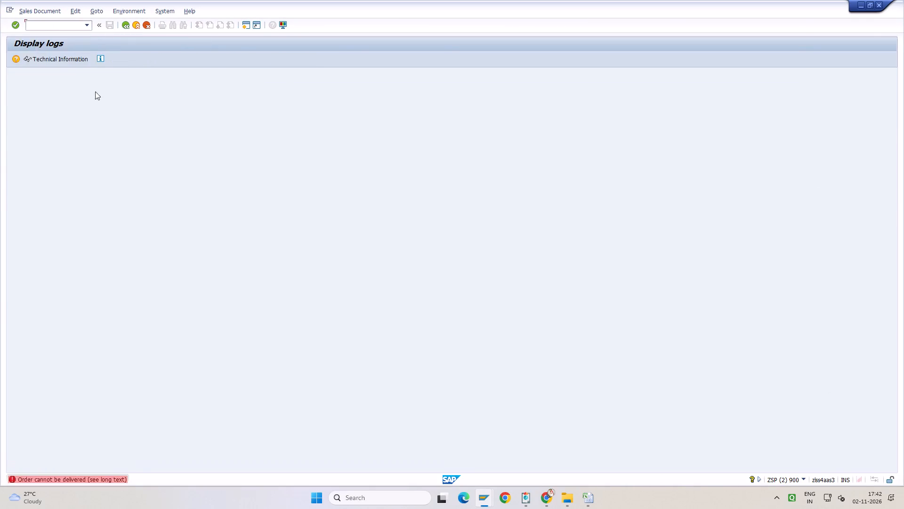
left_click(121, 94)
key("BackSpace")
key("BackSpace")
type("21")
key("Return")
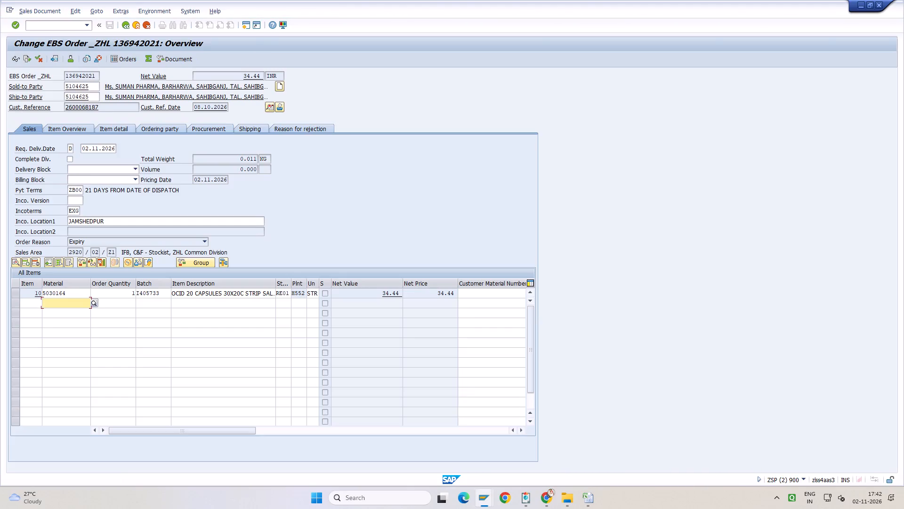
left_click(120, 94)
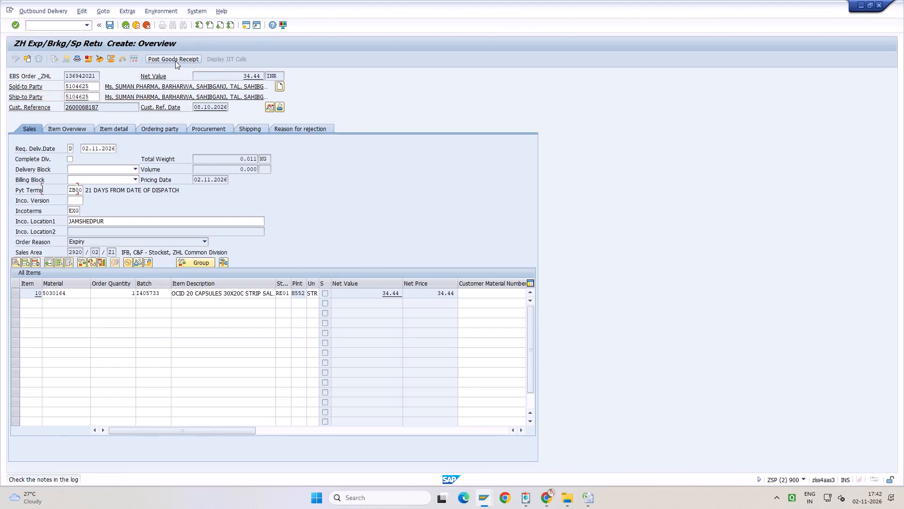
left_click(175, 61)
key("alt+Tab")
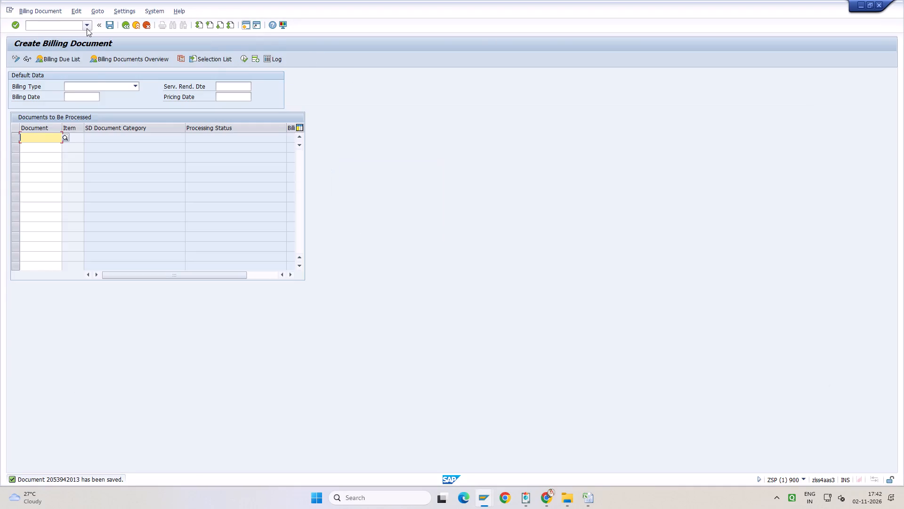
left_click(87, 28)
left_click(86, 40)
key("Return")
key("Return")
key("Return")
left_click(110, 25)
Switch to Excel and close the SUMAN PHARMA claim workbook without saving changes.
left_click(588, 503)
left_click(893, 0)
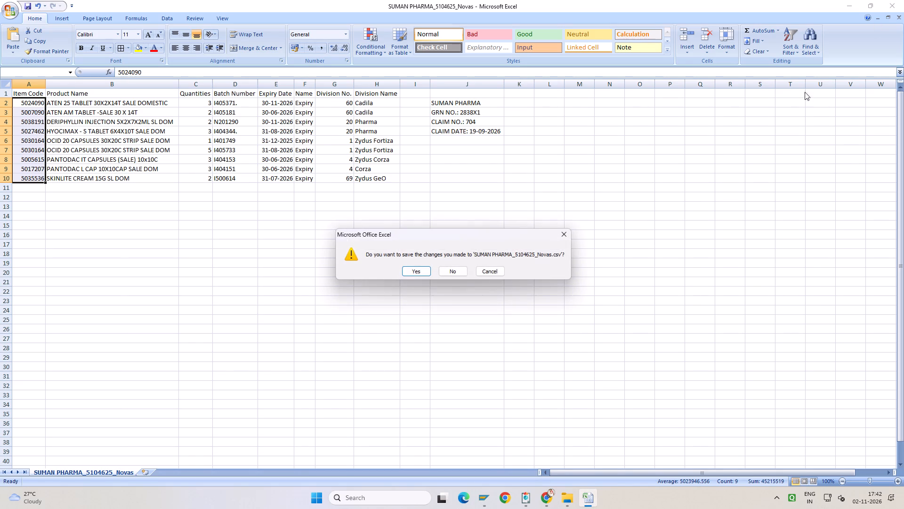
left_click(456, 269)
left_click(497, 497)
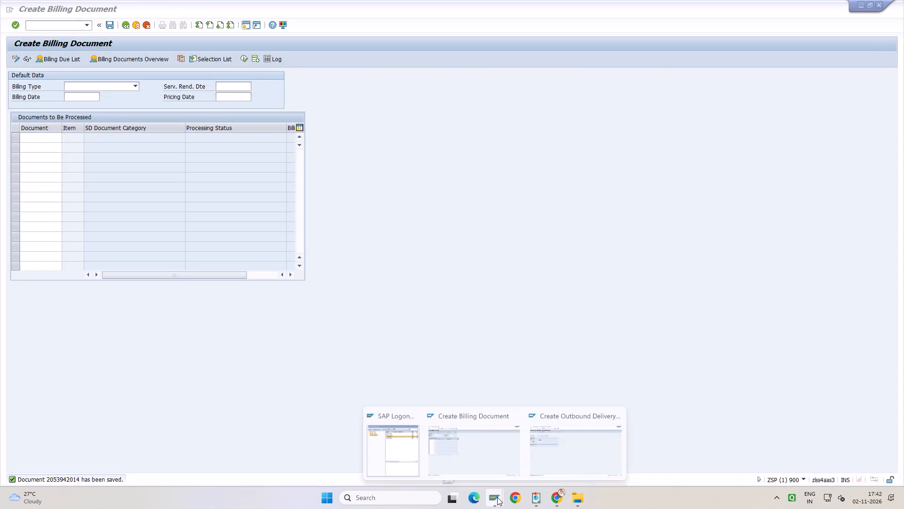
left_click(486, 472)
left_click(88, 27)
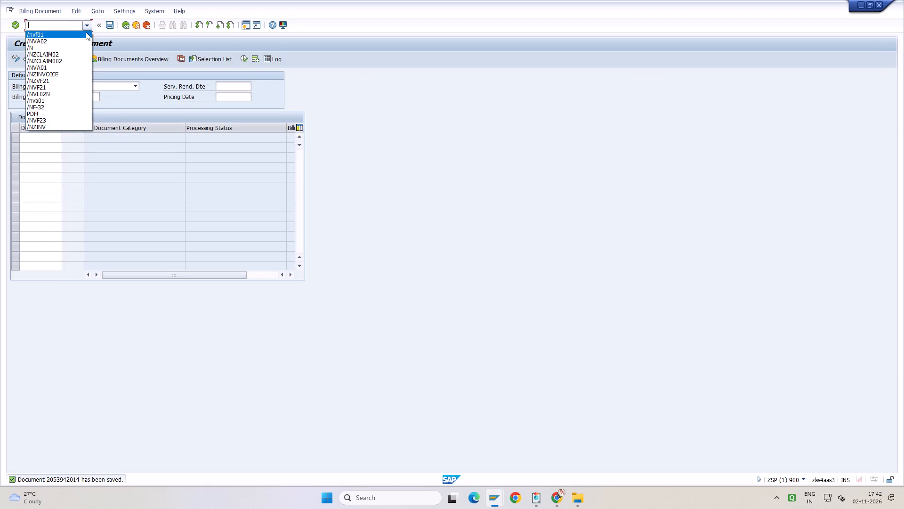
left_click(88, 53)
key("Return")
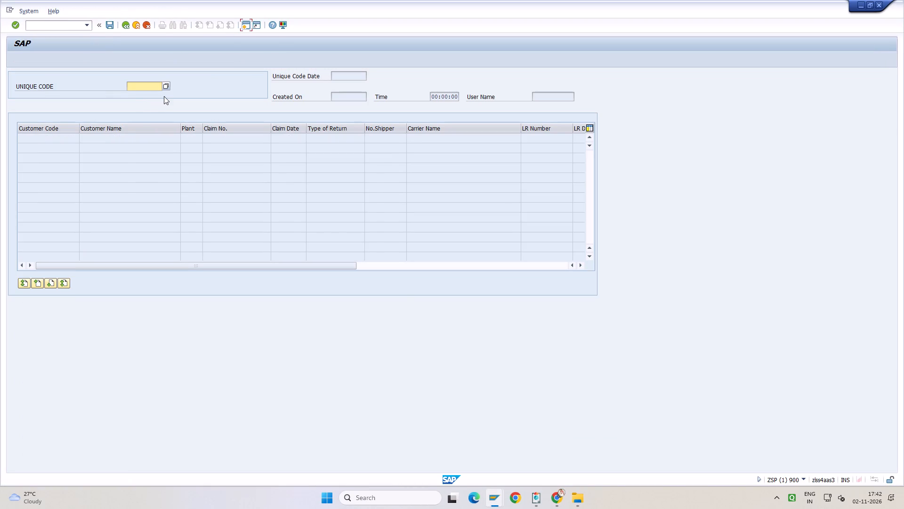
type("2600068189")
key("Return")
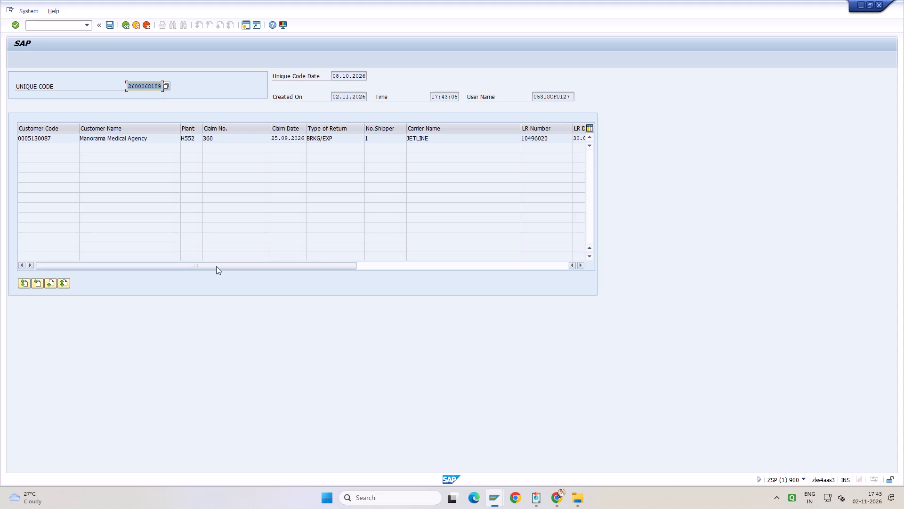
Record GRN number 2839 with GRN date 02.11.2026 for the Manorama Medical Agency claim and save it.
left_click_drag(216, 266, 336, 263)
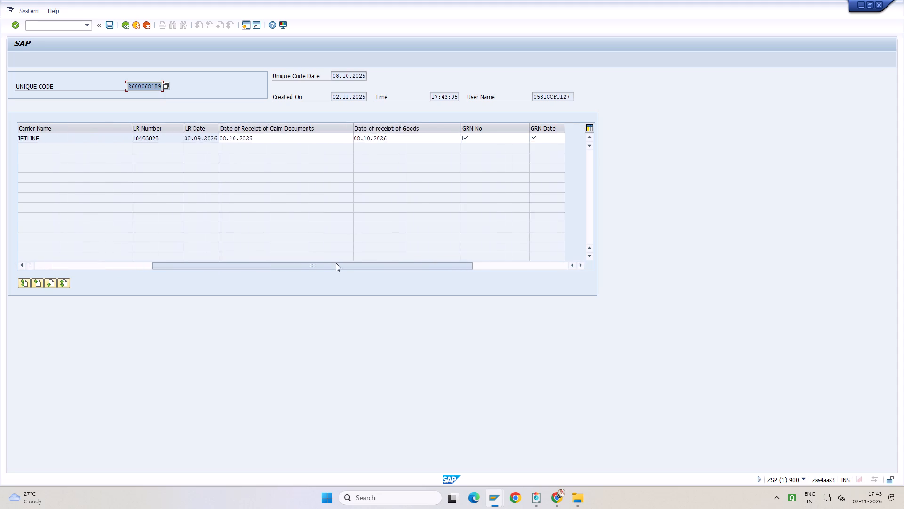
left_click_drag(336, 263, 346, 261)
left_click(367, 136)
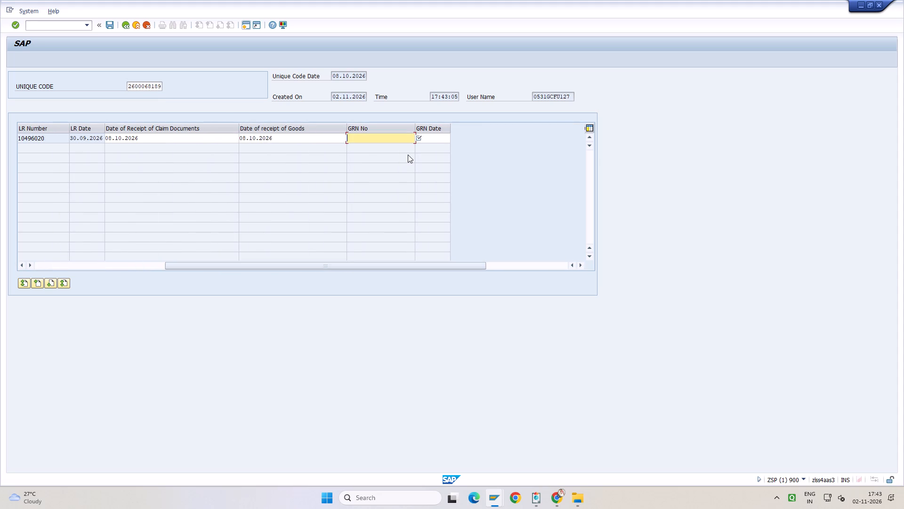
type("2839")
key("Tab")
key("space")
key("Down")
key("Return")
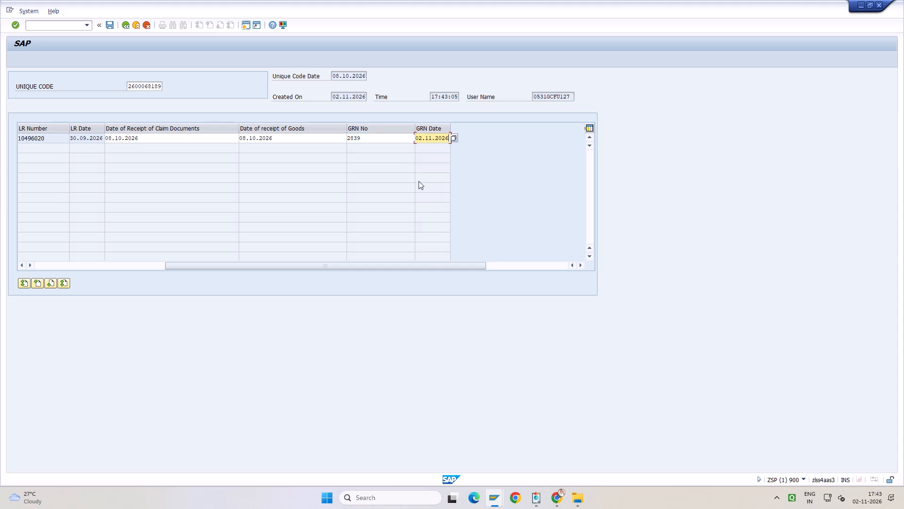
left_click_drag(441, 267, 181, 261)
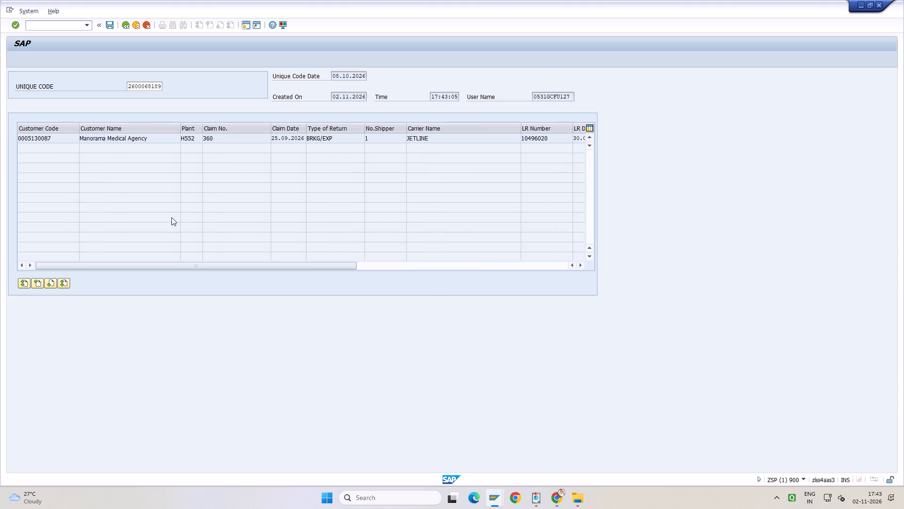
key("ctrl+s")
double_click(64, 204)
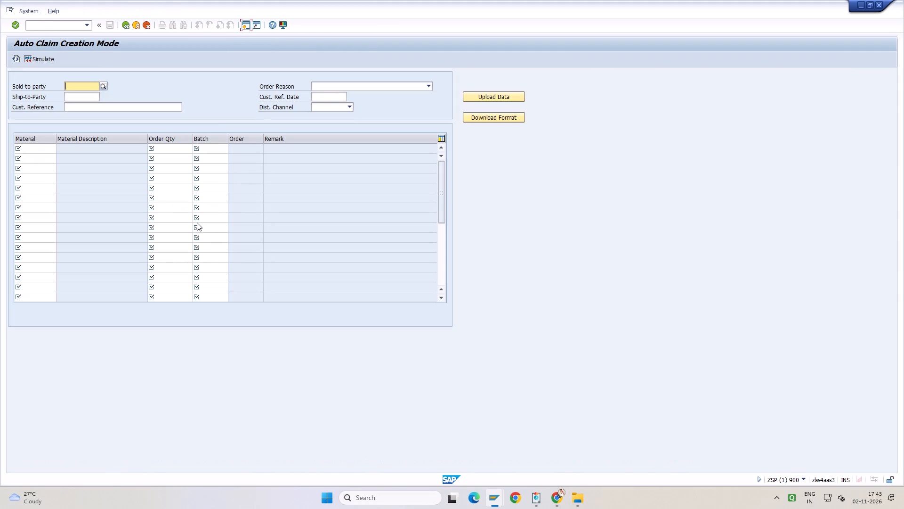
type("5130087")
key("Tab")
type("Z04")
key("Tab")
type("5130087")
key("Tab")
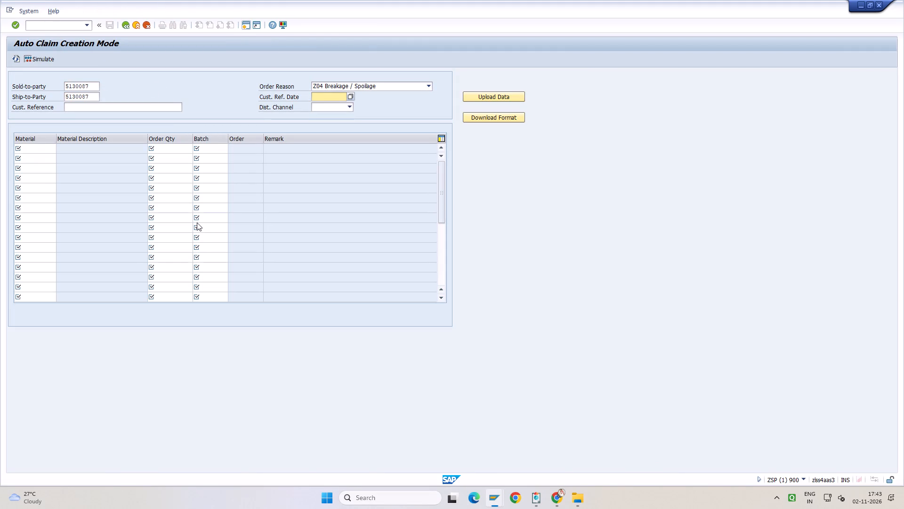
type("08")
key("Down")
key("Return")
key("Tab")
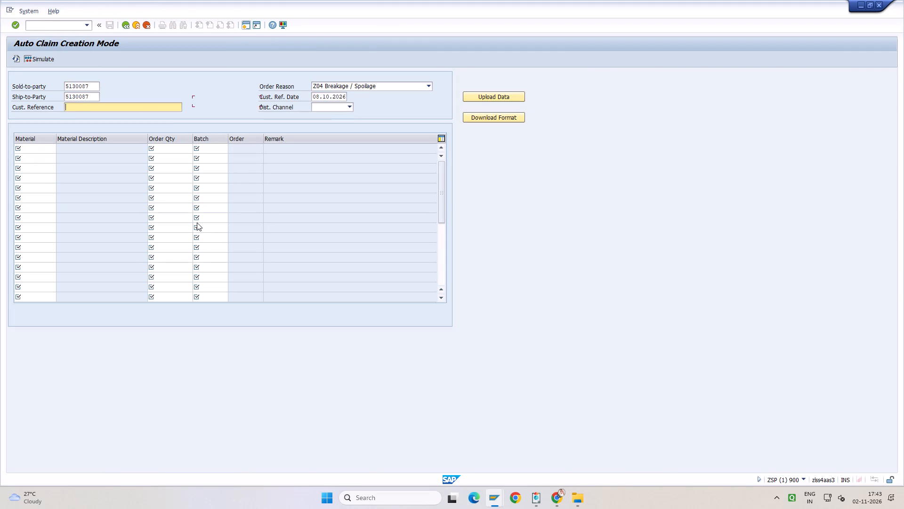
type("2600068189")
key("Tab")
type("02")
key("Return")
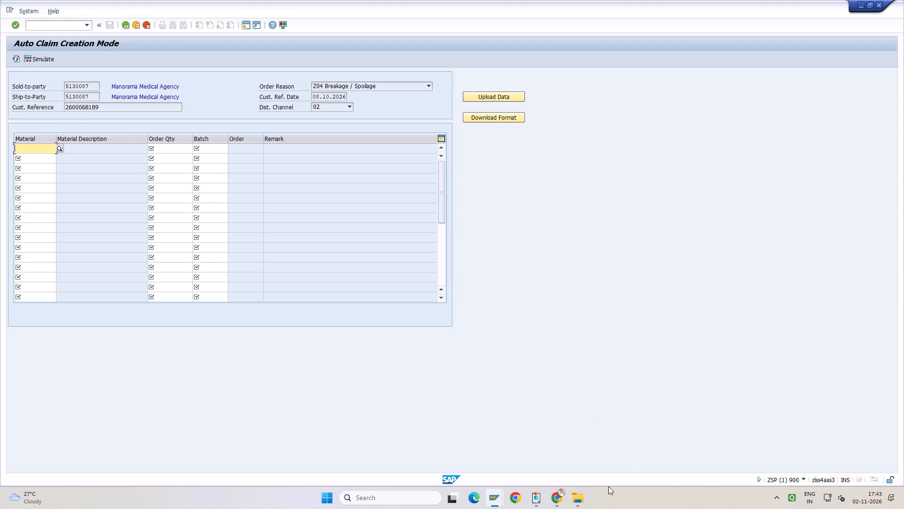
Open the Manorama Medical Agency_5130087_Novas claim file in Excel from File Explorer.
left_click(579, 502)
double_click(116, 134)
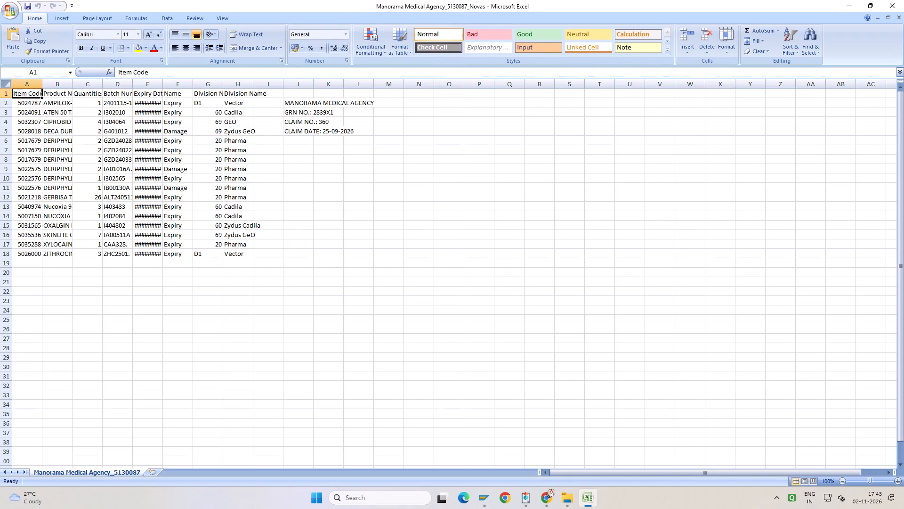
Fit all columns of the claim sheet to their contents and select the item codes in A2:A18.
left_click(4, 83)
double_click(42, 84)
left_click_drag(35, 104, 36, 246)
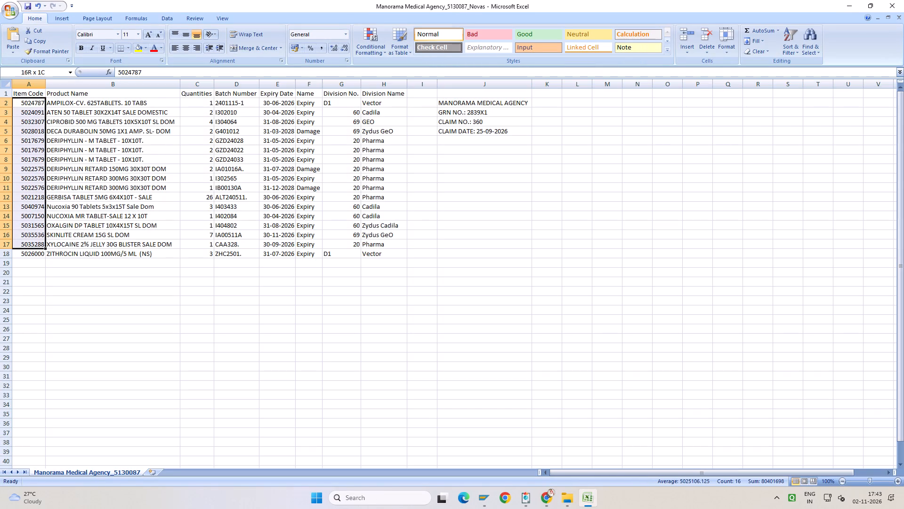
left_click_drag(36, 246, 38, 251)
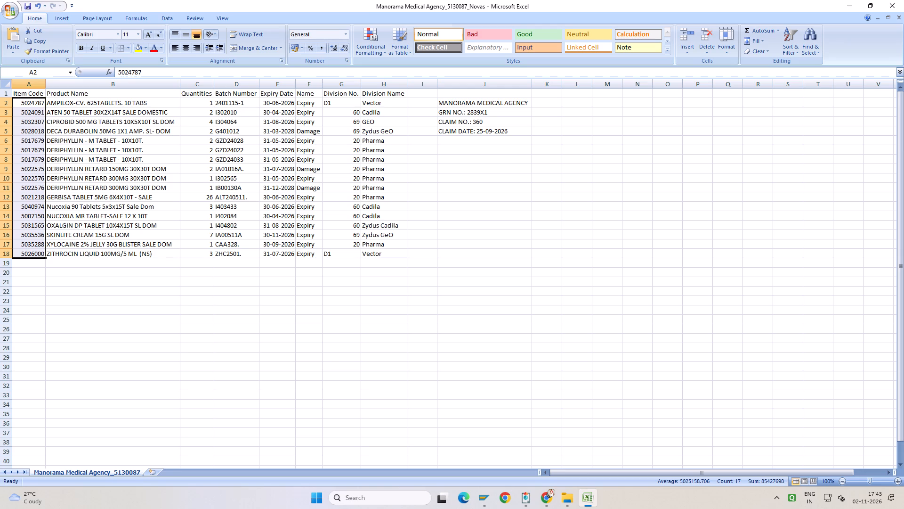
Copy the DECA DURABOLIN row (5028018, quantity 2, batch G401012) from Excel into the auto claim's first item line in SAP.
left_click_drag(29, 133, 136, 133)
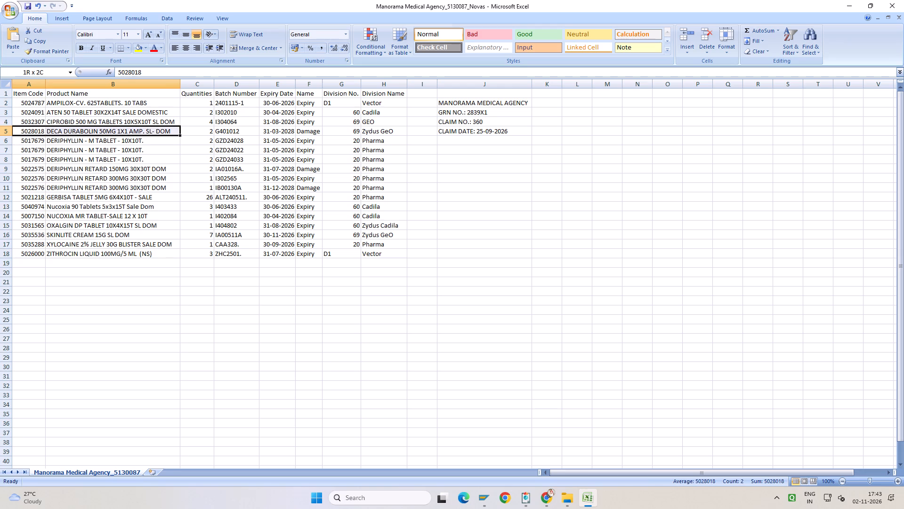
left_click_drag(136, 133, 250, 133)
key("ctrl+c")
key("alt+Tab")
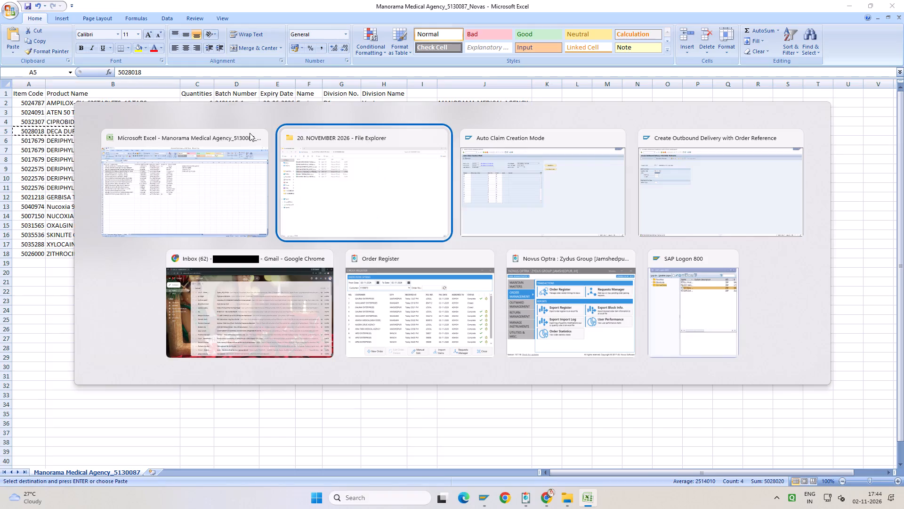
key("alt+Tab")
key("ctrl+v")
Copy the damaged DERIPHYLLIN RETARD 150MG row (5022575, quantity 2, batch IA01016A.) from Excel into the claim's second item line.
key("alt+Tab")
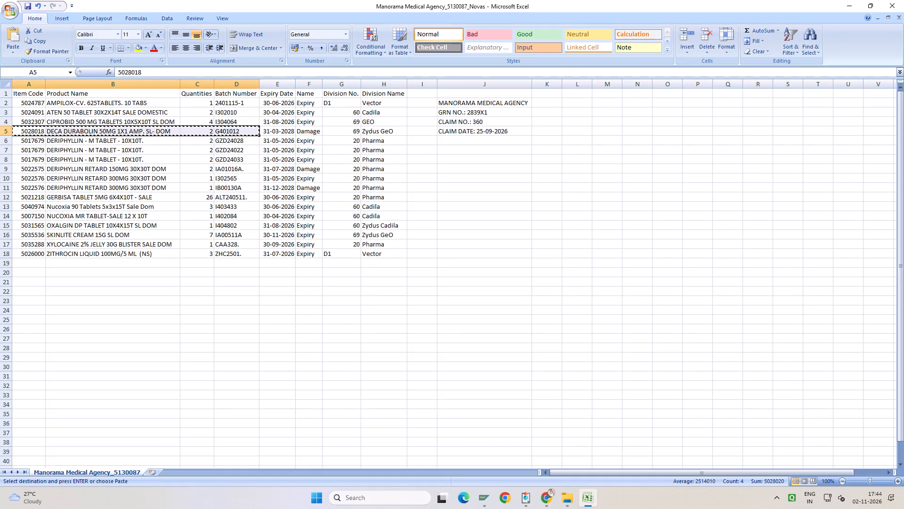
left_click_drag(23, 168, 228, 170)
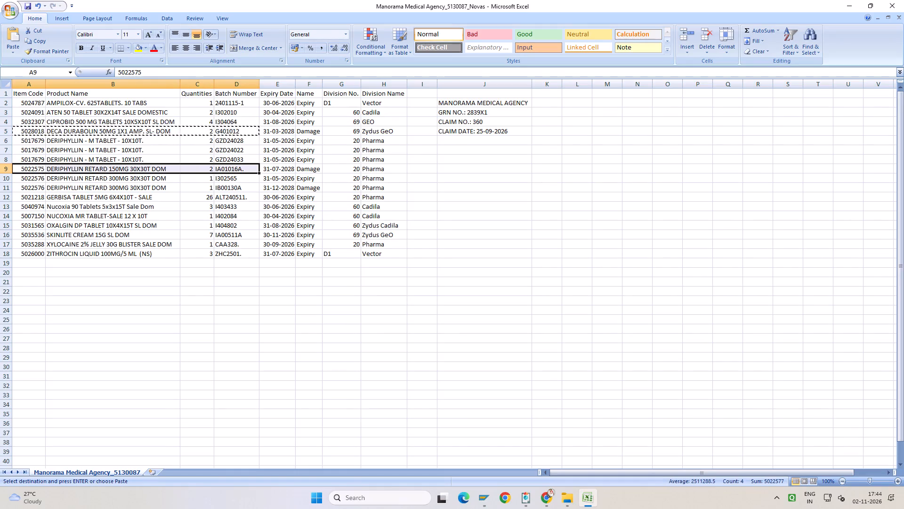
key("ctrl+c")
key("alt+Tab")
left_click(34, 160)
key("ctrl+v")
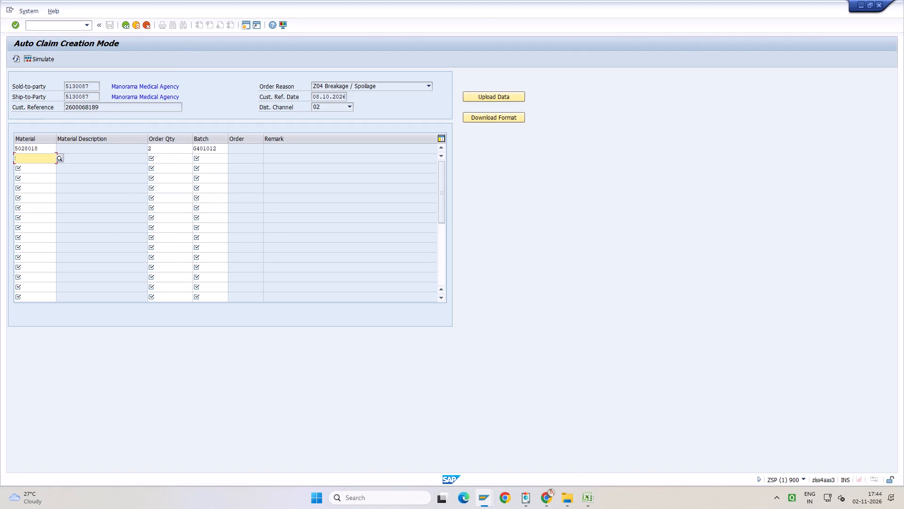
Copy the damaged DERIPHYLLIN RETARD 300MG row (5022576, quantity 1, batch IB00130A) into the claim's third item line and validate the items.
key("alt+Tab")
left_click_drag(31, 190, 240, 190)
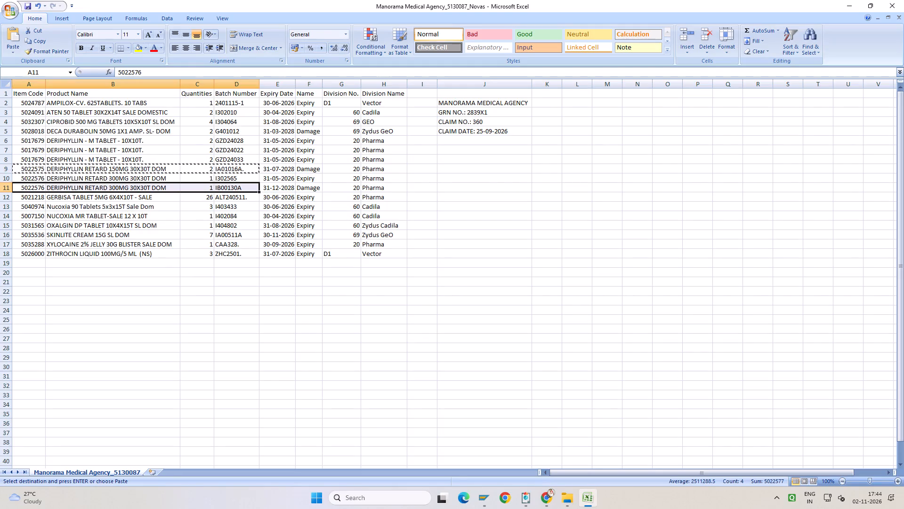
key("ctrl+c")
key("alt+Tab")
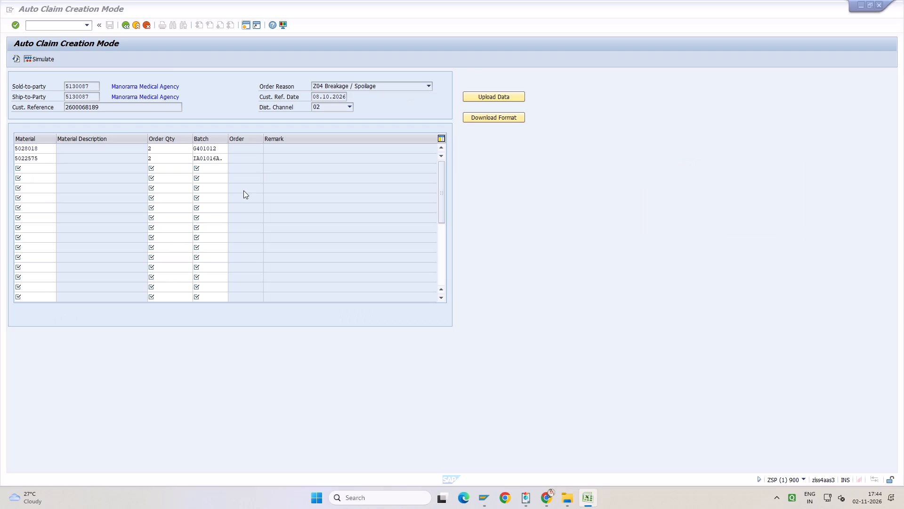
left_click(40, 171)
key("ctrl+v")
key("ctrl+Return")
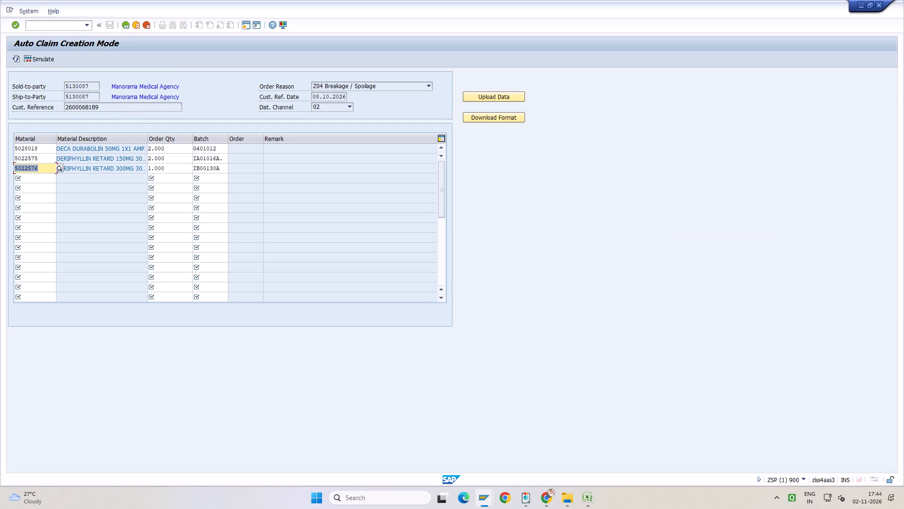
Simulate the breakage claim with Desktop as the output folder and generate its claim order.
left_click(49, 60)
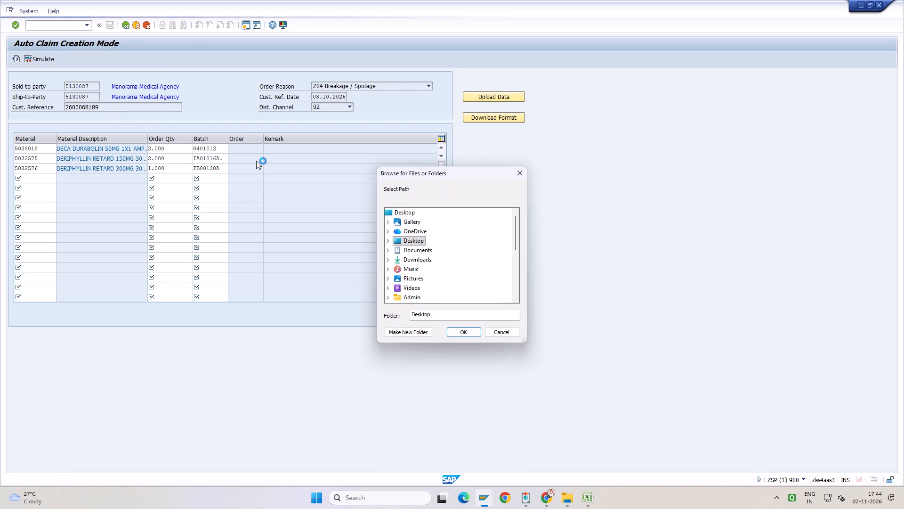
left_click(404, 213)
left_click(469, 334)
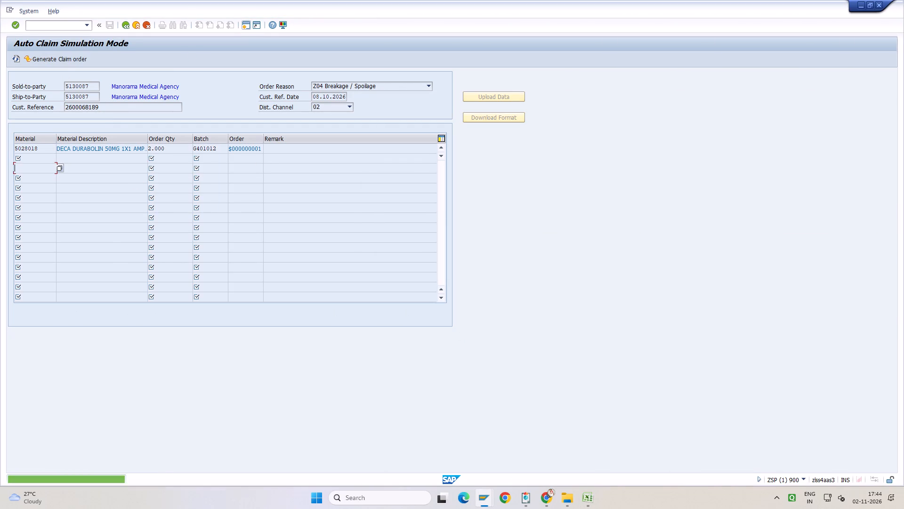
left_click(58, 59)
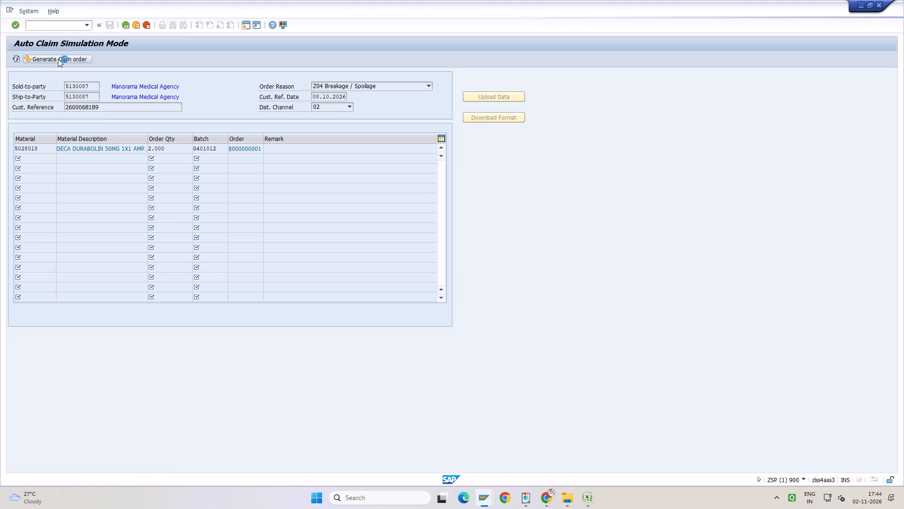
Review the newly generated claim order in transaction VA02, and return to SAP Easy Access.
left_click(86, 24)
left_click(89, 49)
key("Return")
key("Return")
key("Return")
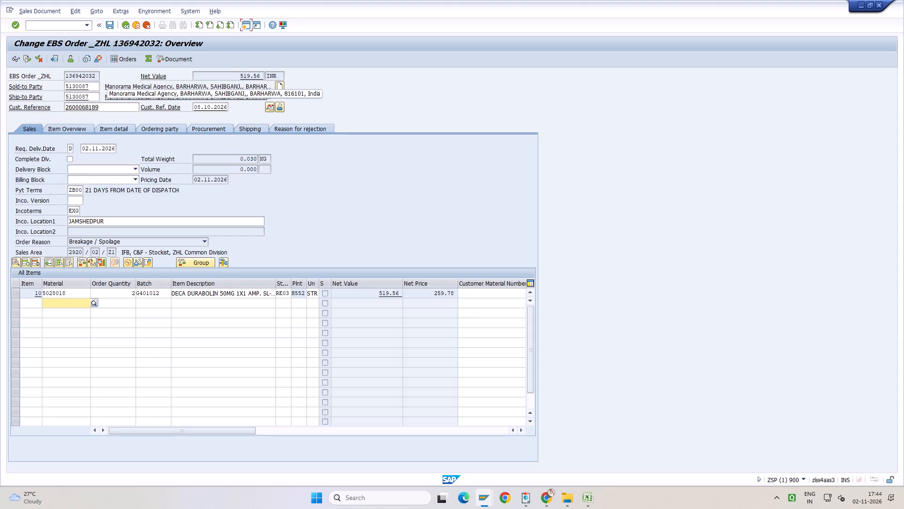
left_click(89, 26)
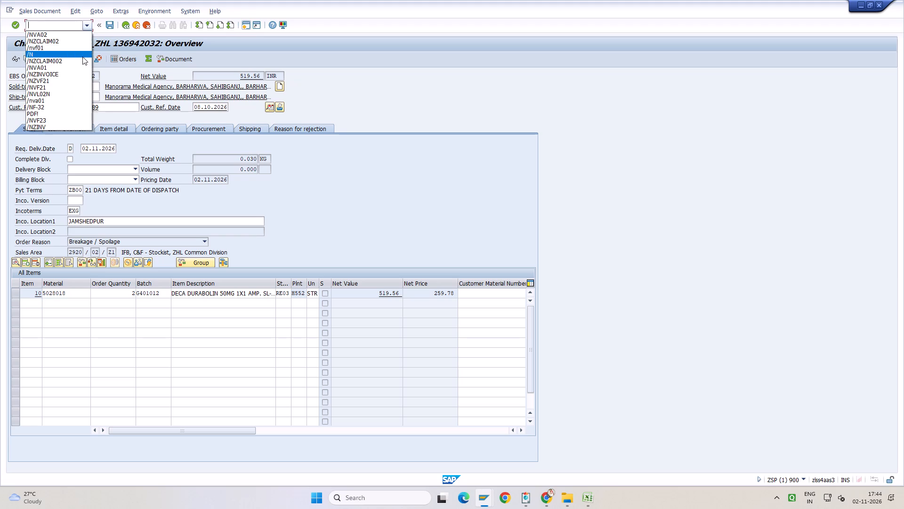
left_click(82, 58)
left_click(84, 23)
left_click(85, 49)
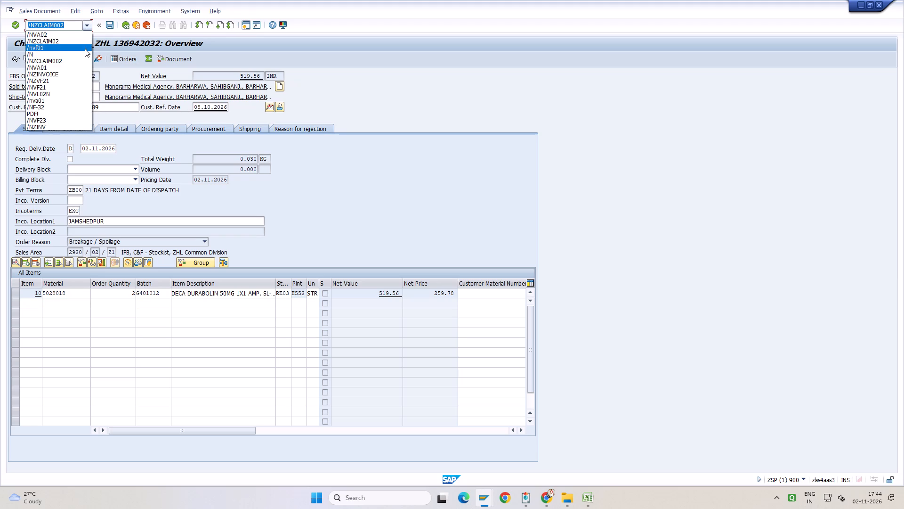
left_click(86, 28)
left_click(87, 55)
key("Return")
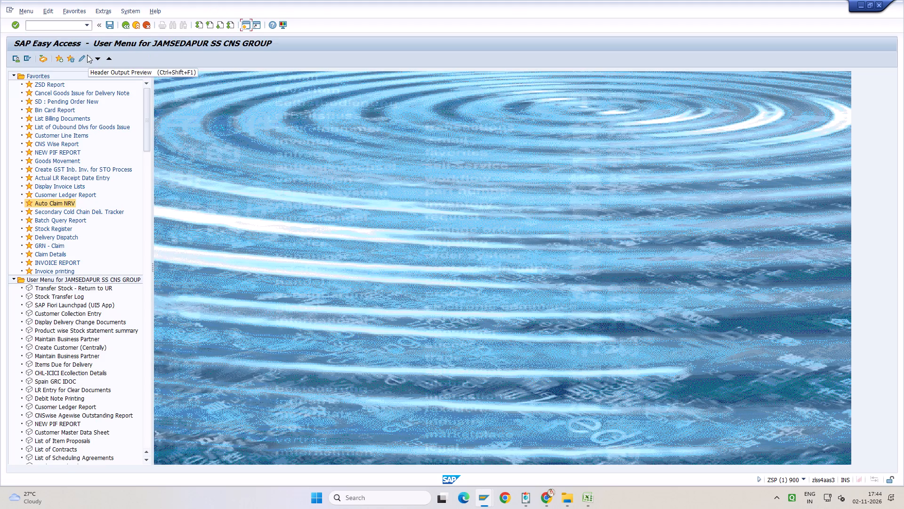
key("Return")
key("space")
key("Down")
key("Return")
key("Tab")
type("Z04")
key("Tab")
key("space")
key("Down")
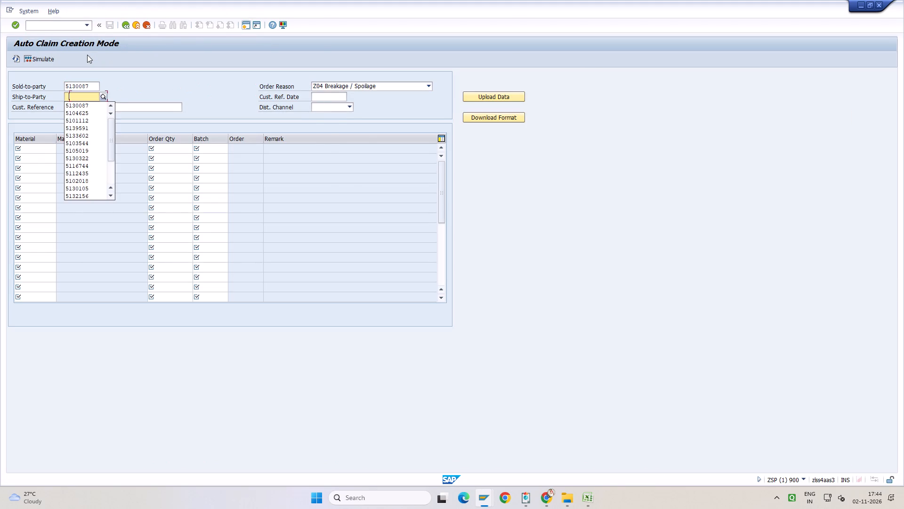
key("Return")
key("Tab")
key("space")
key("Down")
key("Tab")
key("Return")
key("space")
key("Down")
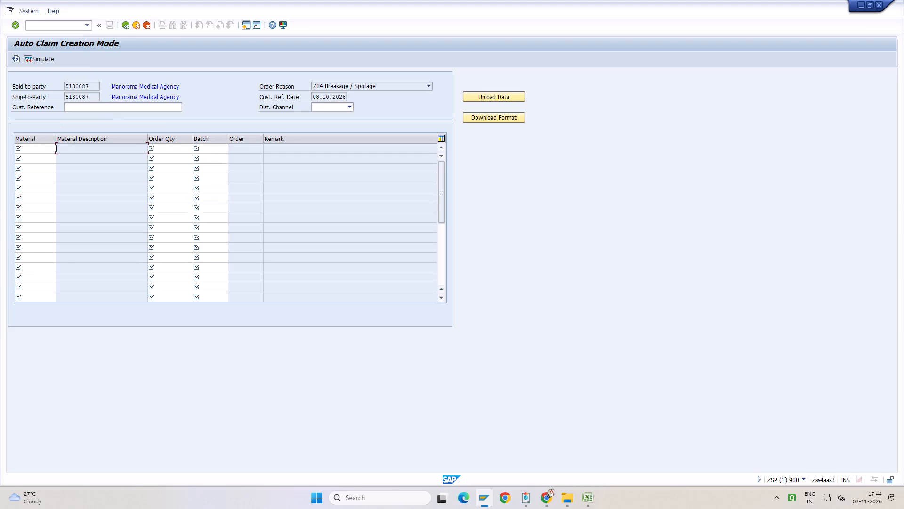
left_click(116, 108)
key("space")
key("Down")
key("Return")
key("Tab")
type("02")
key("Return")
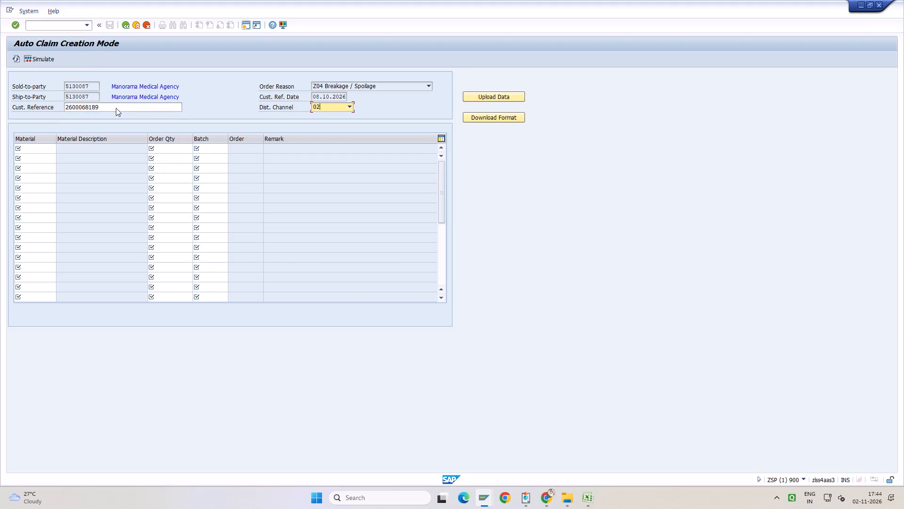
Copy the damaged DERIPHYLLIN RETARD 300MG row (5022576, quantity 1, batch IB00130A) from Excel into the new claim's first item line.
key("alt+Tab")
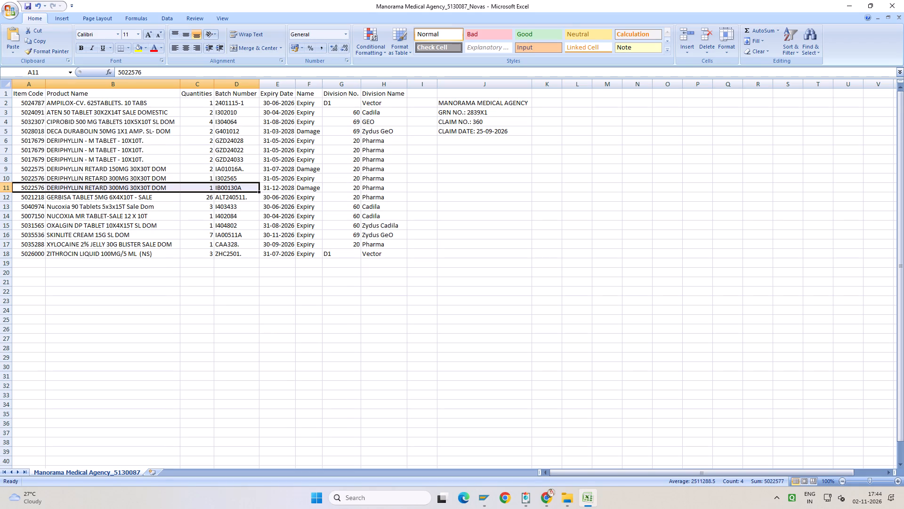
key("ctrl+c")
key("alt+Tab")
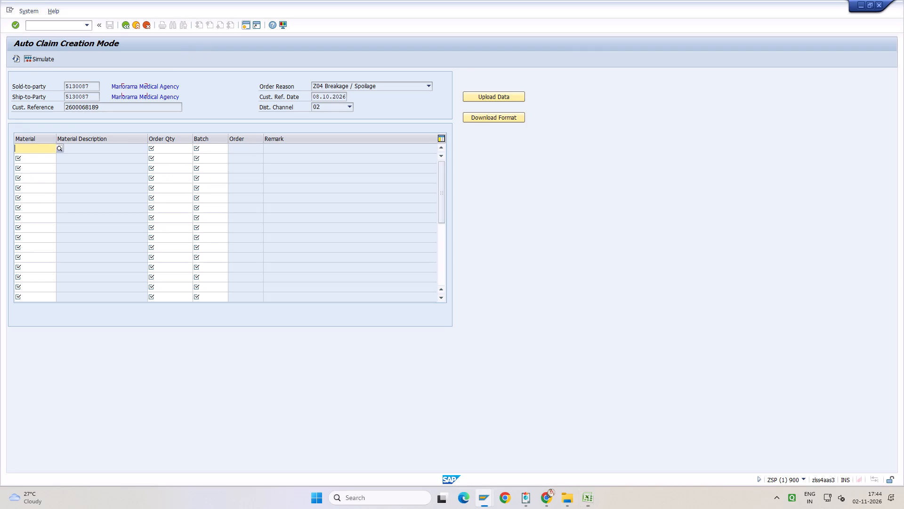
key("ctrl+v")
Copy the DERIPHYLLIN RETARD 150MG row (5022575, quantity 2, batch IA01016A.) from Excel into the claim's second item line and validate the items.
key("alt+Tab")
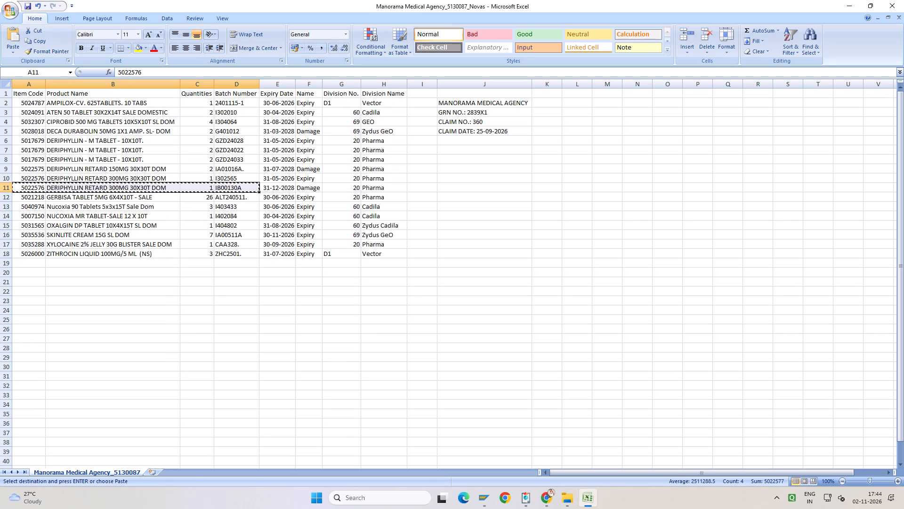
left_click_drag(31, 172, 222, 168)
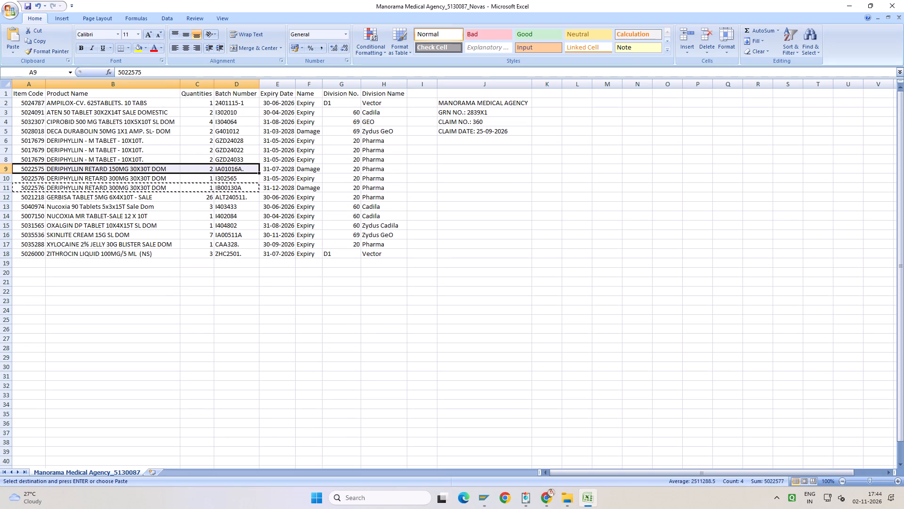
key("ctrl+c")
key("alt+Tab")
left_click(42, 160)
key("ctrl+v")
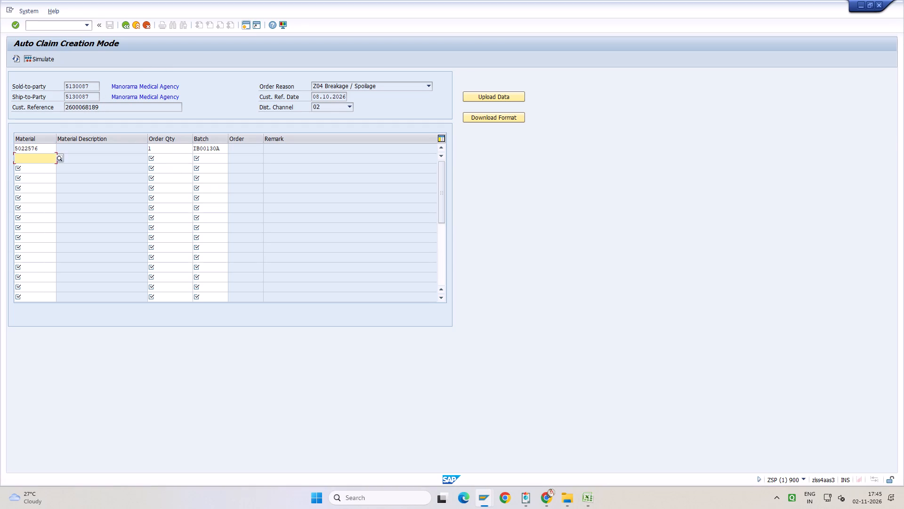
key("ctrl+Return")
Simulate the claim with the two DERIPHYLLIN RETARD items and generate its claim order.
left_click(45, 58)
left_click(45, 58)
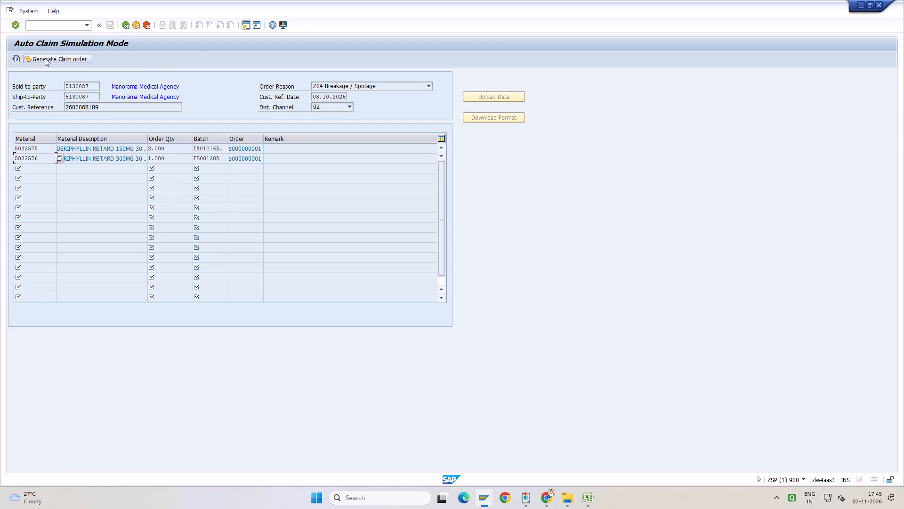
Review the DERIPHYLLIN RETARD claim order in transaction VA02, and return to SAP Easy Access.
left_click(86, 25)
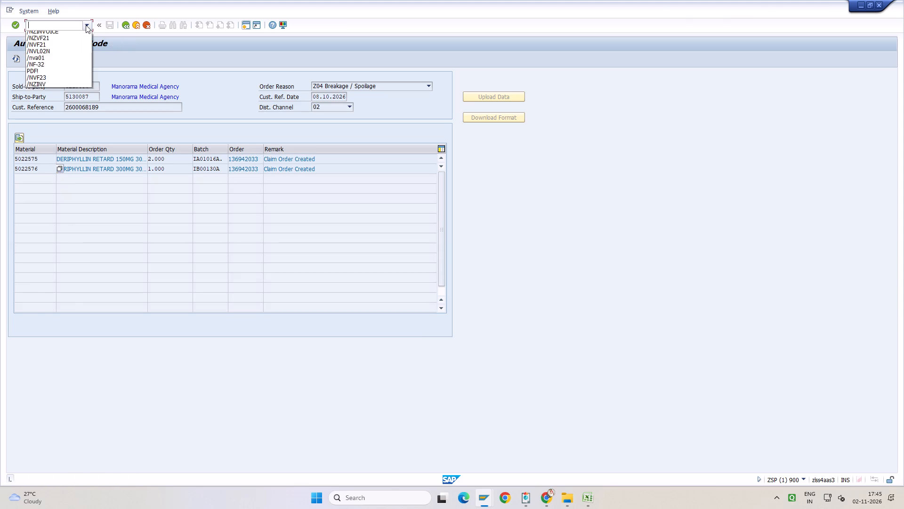
left_click(84, 43)
key("Return")
key("Return")
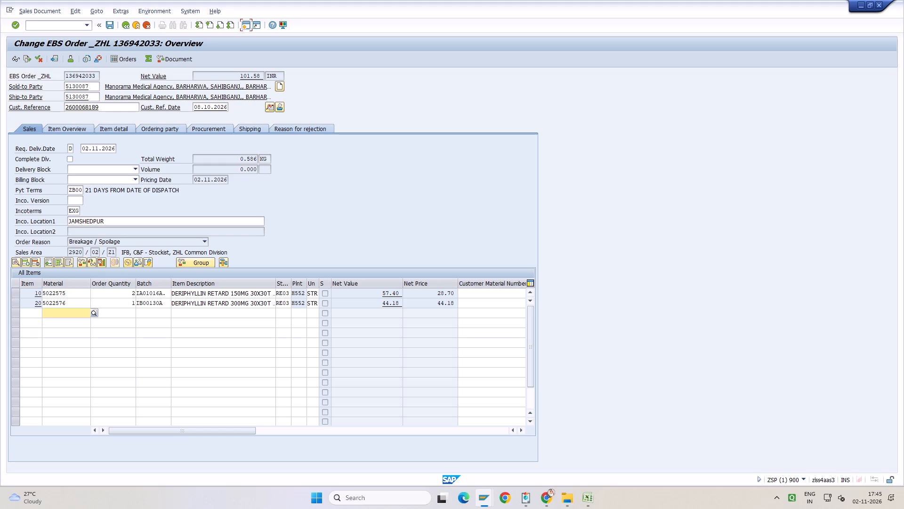
left_click(86, 25)
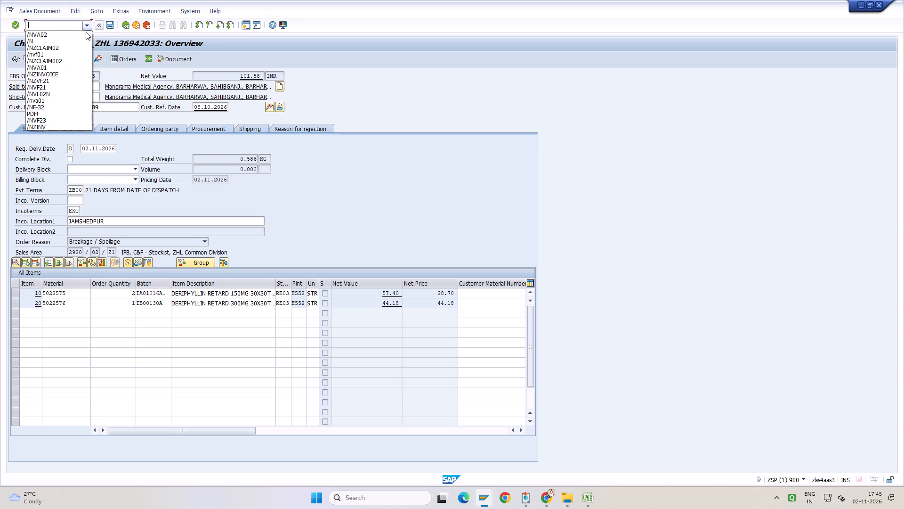
left_click(86, 40)
key("Return")
Start another auto claim with sold-to and ship-to party 5130087 and order reason Z03 Expiry.
key("Return")
key("space")
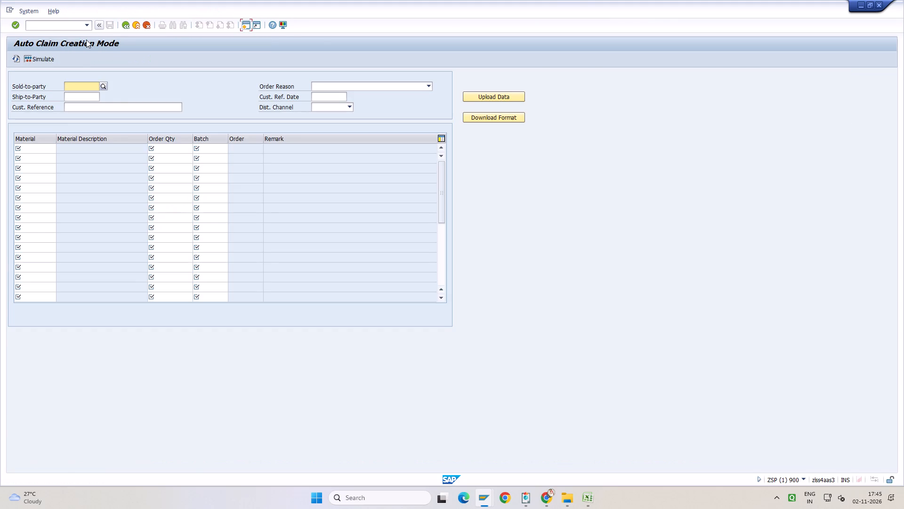
key("Down")
key("Return")
key("Tab")
type("Z03")
key("Tab")
key("space")
key("Down")
key("Return")
key("Tab")
key("space")
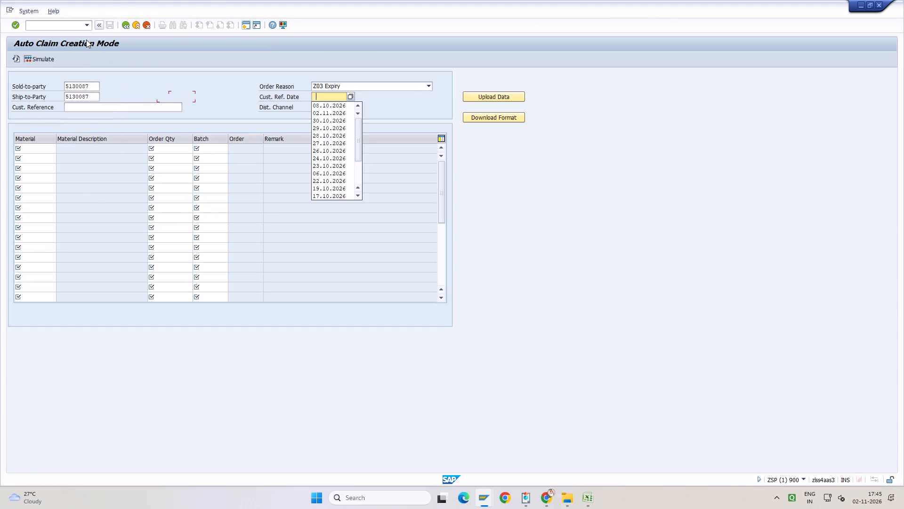
key("Down")
key("Return")
key("Tab")
key("space")
key("Down")
key("Return")
key("Tab")
type("02")
key("Return")
Copy item codes through batch numbers from AMPILOX-CV to XYLOCAINE in the Excel claim sheet into the expiry claim's item table.
key("alt+Tab")
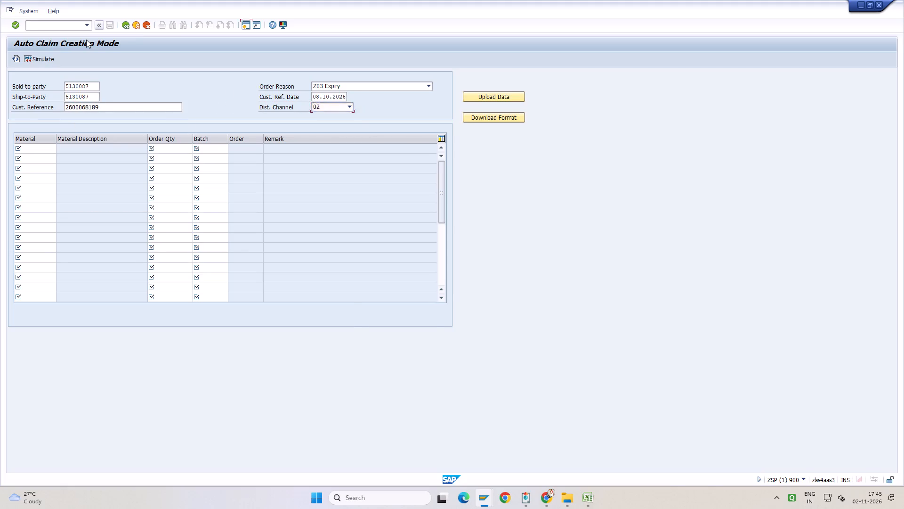
left_click_drag(33, 104, 139, 208)
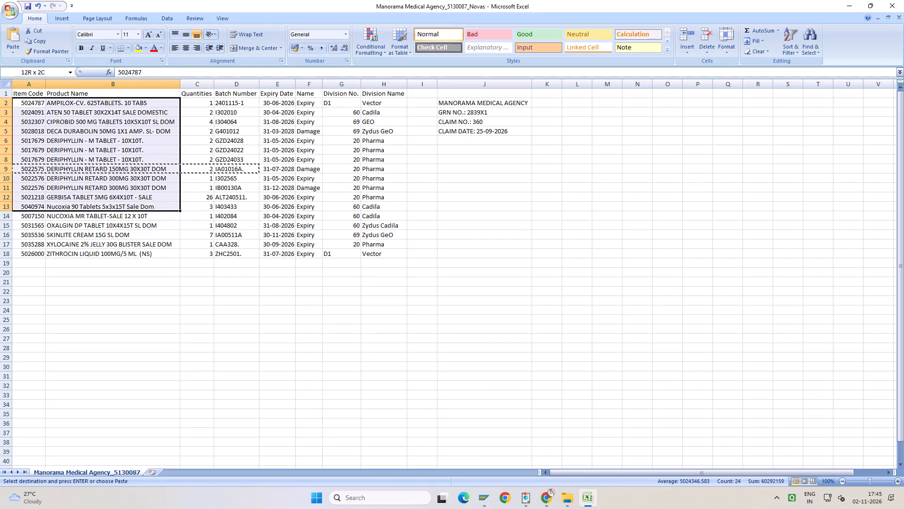
left_click_drag(139, 208, 231, 253)
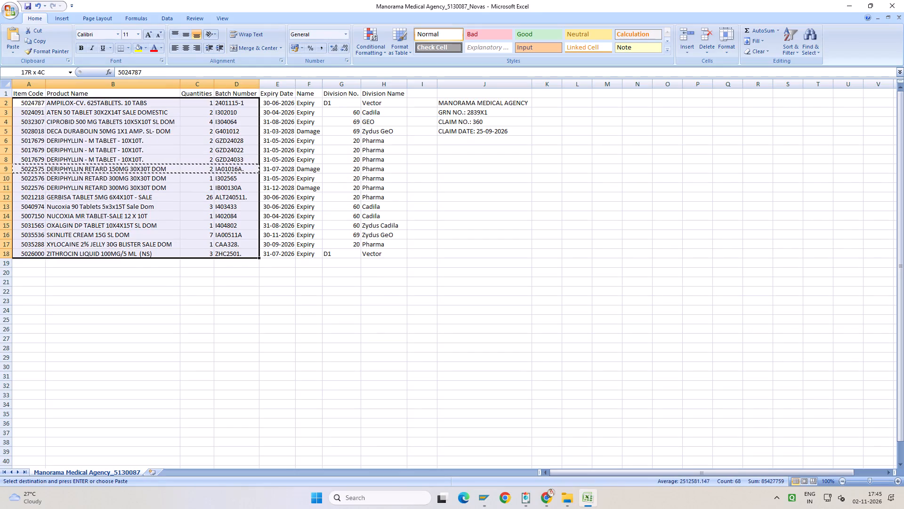
left_click_drag(231, 253, 231, 246)
key("ctrl+c")
key("alt+Tab")
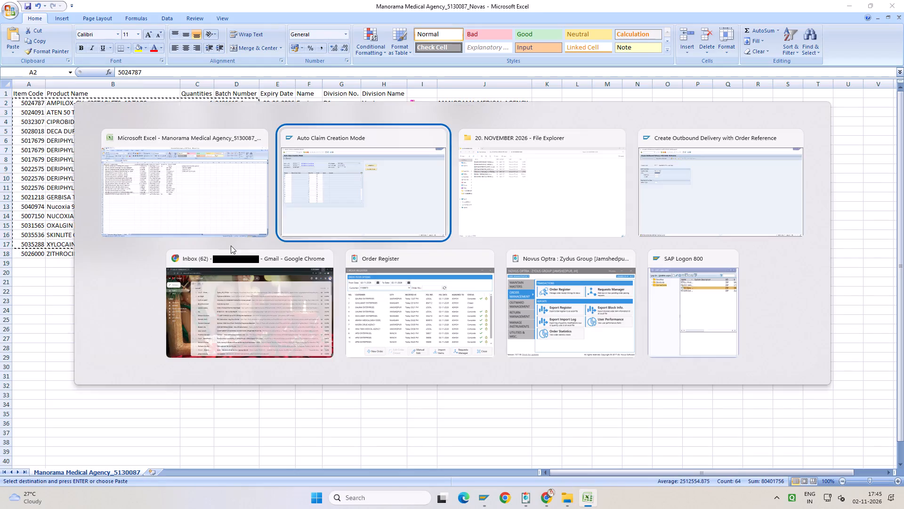
key("ctrl+v")
key("Page_Down")
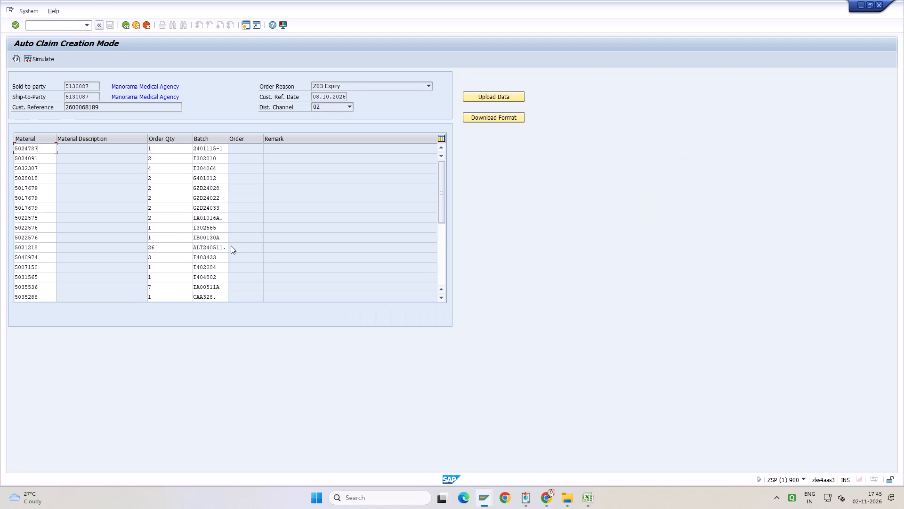
Add the ZITHROCIN LIQUID row, material 5026000, quantity 3, batch ZHC2501., from the claim sheet below the XYLOCAINE item.
left_click(441, 149)
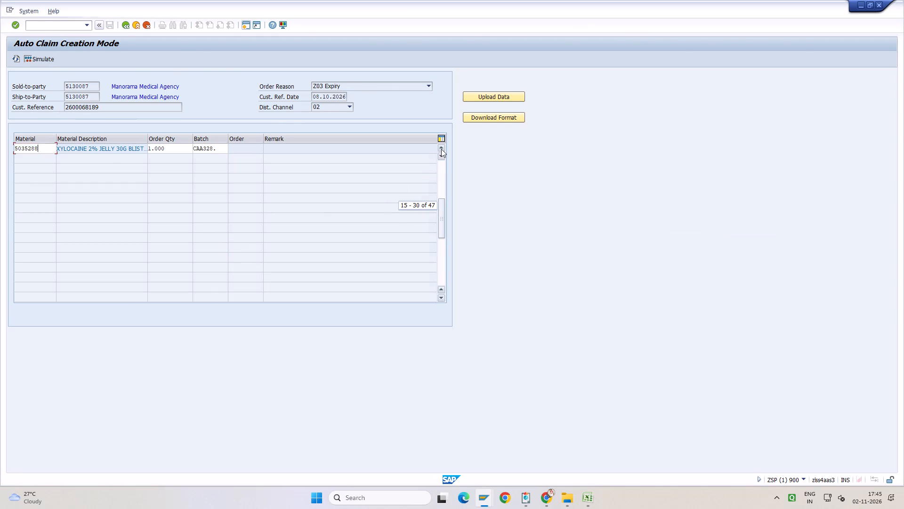
key("alt+Tab")
left_click_drag(29, 253, 230, 255)
key("ctrl+c")
key("alt+Tab")
left_click(36, 165)
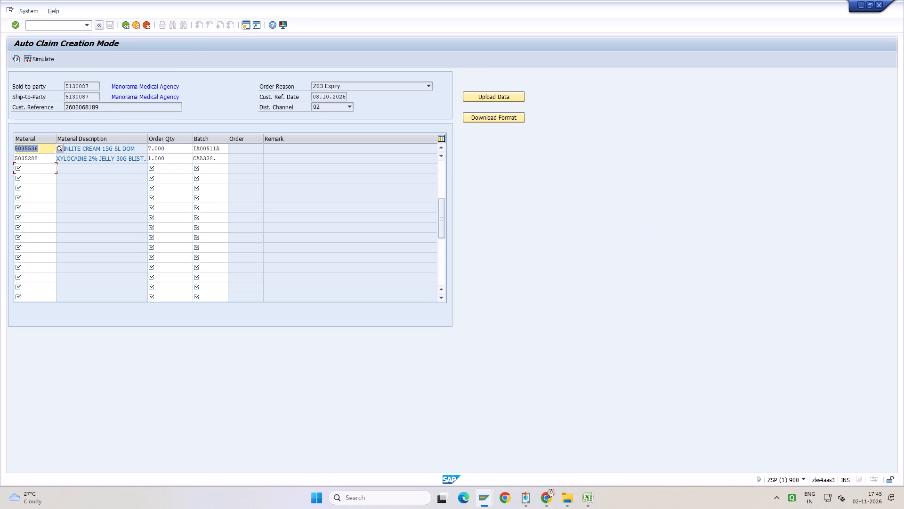
key("ctrl+v")
key("Return")
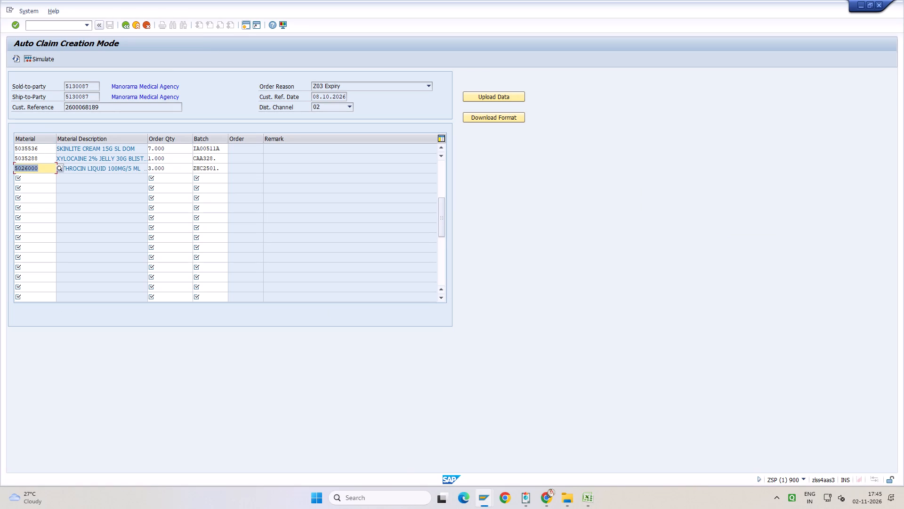
Check the claim sheet and clear the damaged DERIPHYLLIN RETARD 300MG item, batch IB00130A, from the expiry claim.
key("Page_Up")
key("alt+Tab")
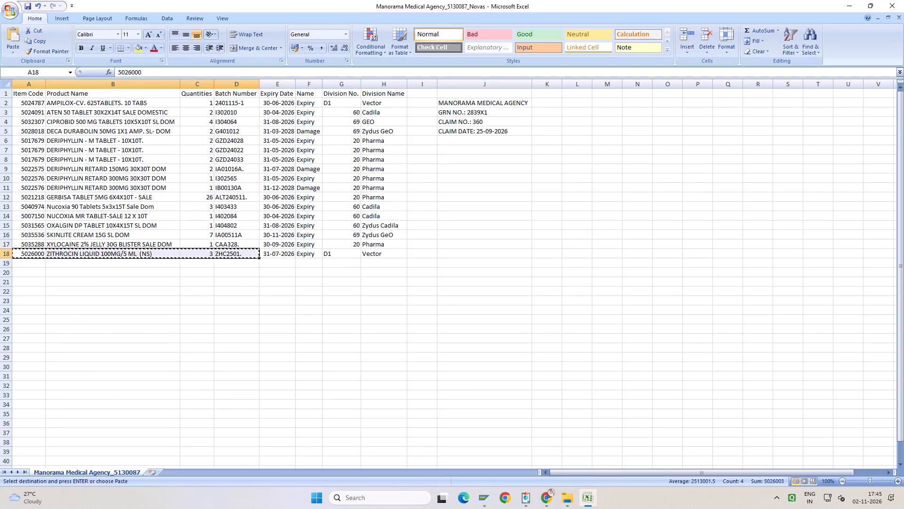
key("alt+Tab")
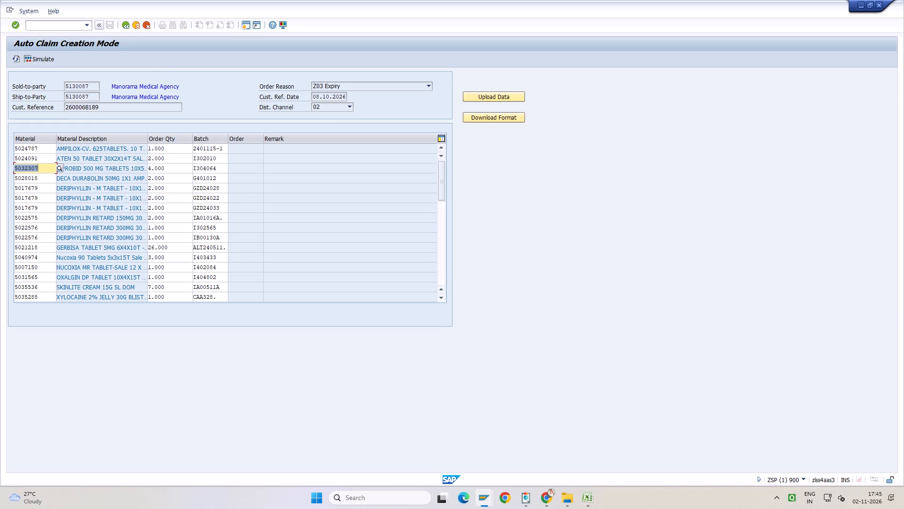
left_click(223, 238)
left_click(41, 237)
key("ctrl+y")
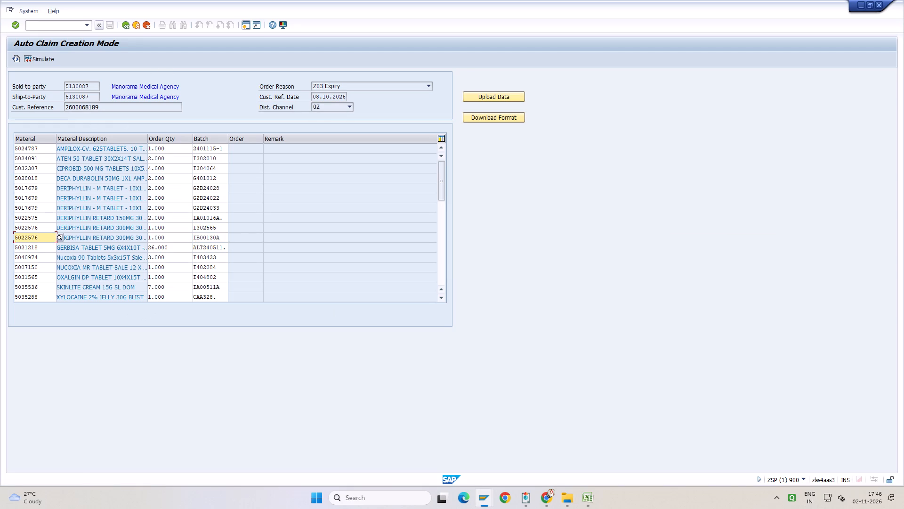
left_click_drag(41, 237, 212, 239)
key("Delete")
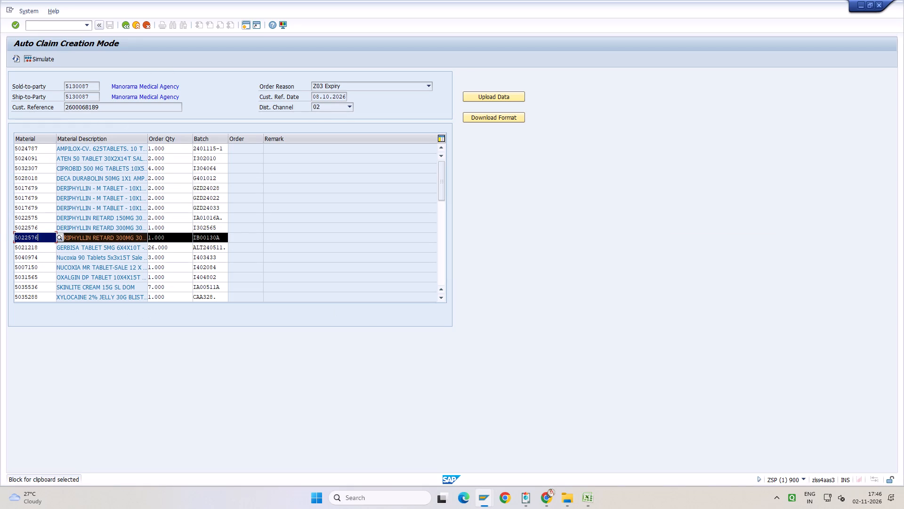
Check the claim sheet again and clear the damaged DERIPHYLLIN RETARD 150MG item, batch IA01016A., from the expiry claim.
key("alt+Tab")
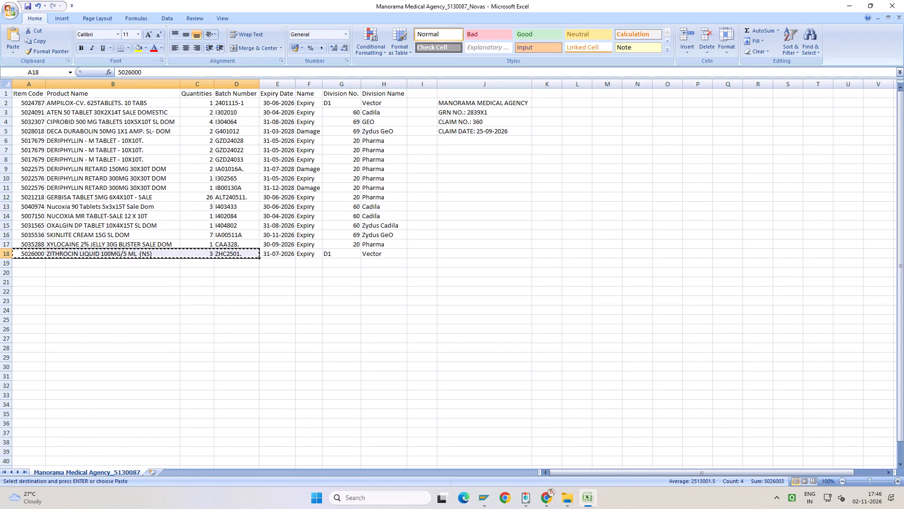
key("alt+Tab")
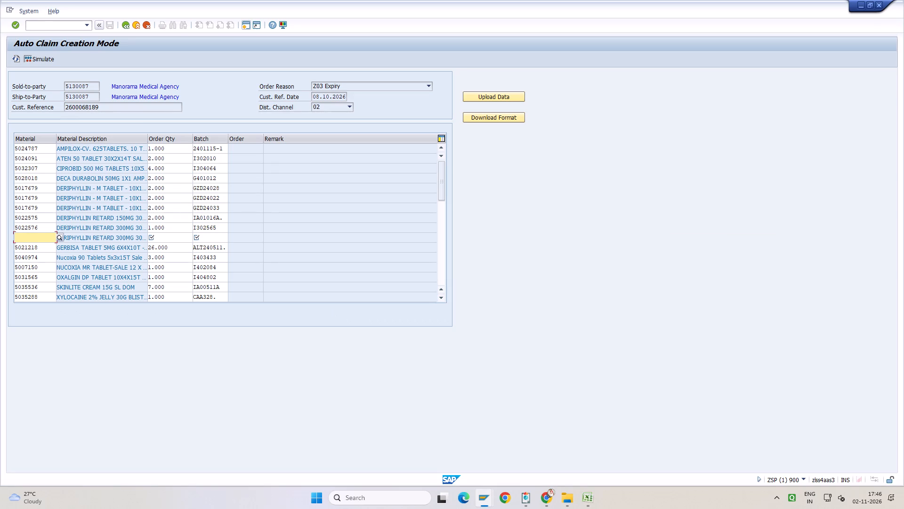
left_click(223, 219)
left_click(40, 215)
key("ctrl+y")
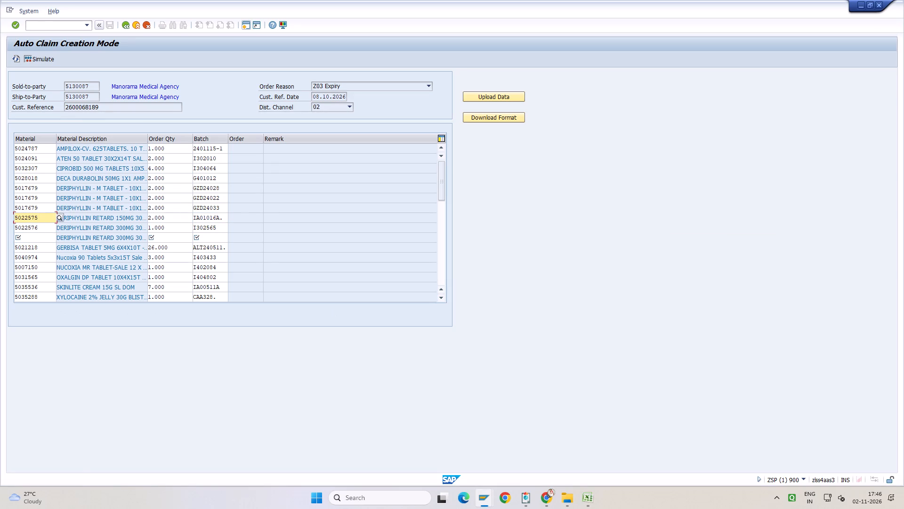
left_click_drag(39, 215, 209, 220)
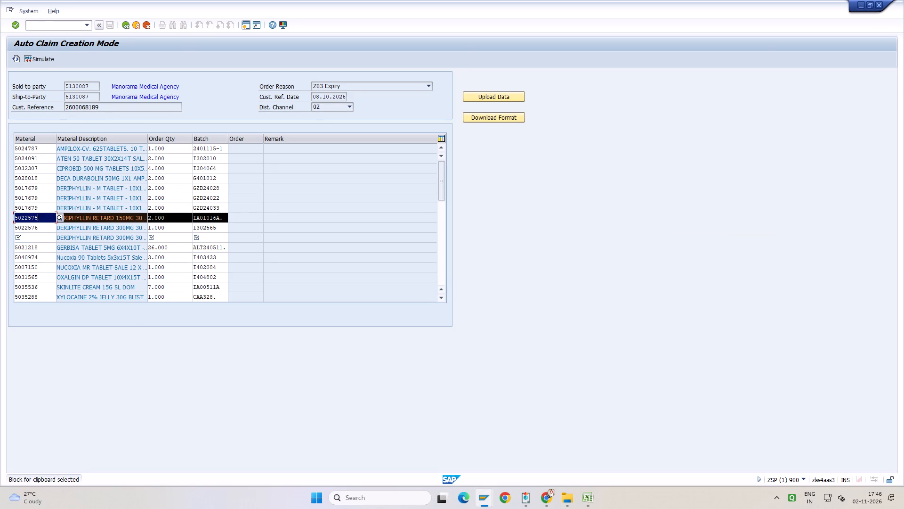
key("Delete")
Check the claim sheet and clear the damaged DECA DURABOLIN 50MG item, batch G401012, from the expiry claim.
key("alt+Tab")
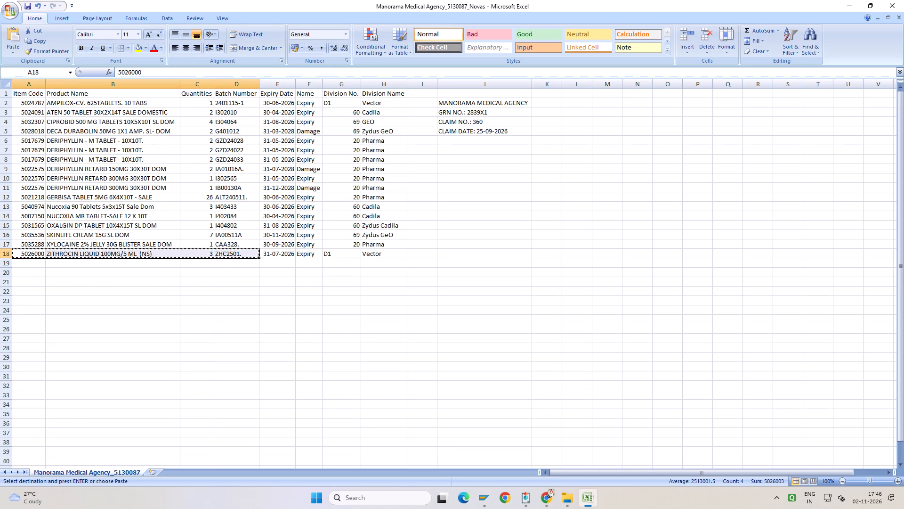
key("alt+Tab")
left_click(220, 181)
left_click(41, 179)
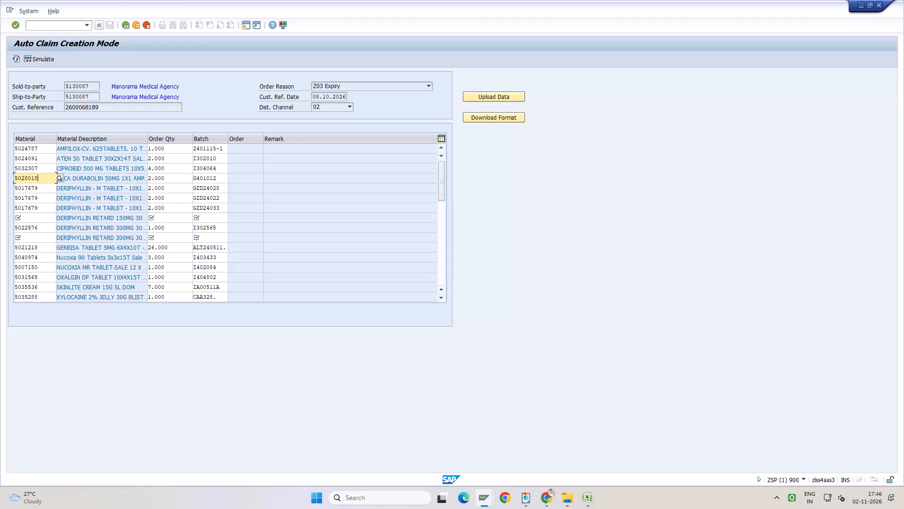
key("ctrl+y")
left_click_drag(41, 176, 206, 180)
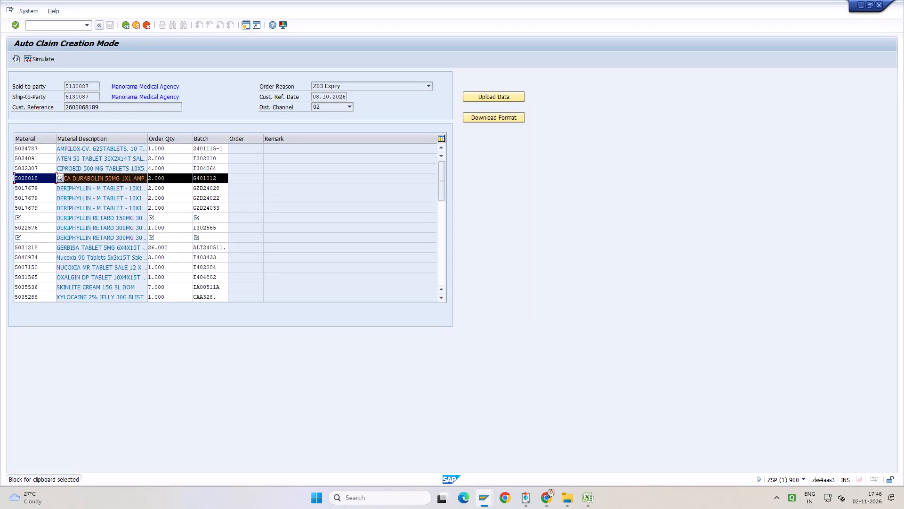
key("Delete")
Simulate the expiry claim with Desktop as the save path and generate its claim order.
left_click(37, 61)
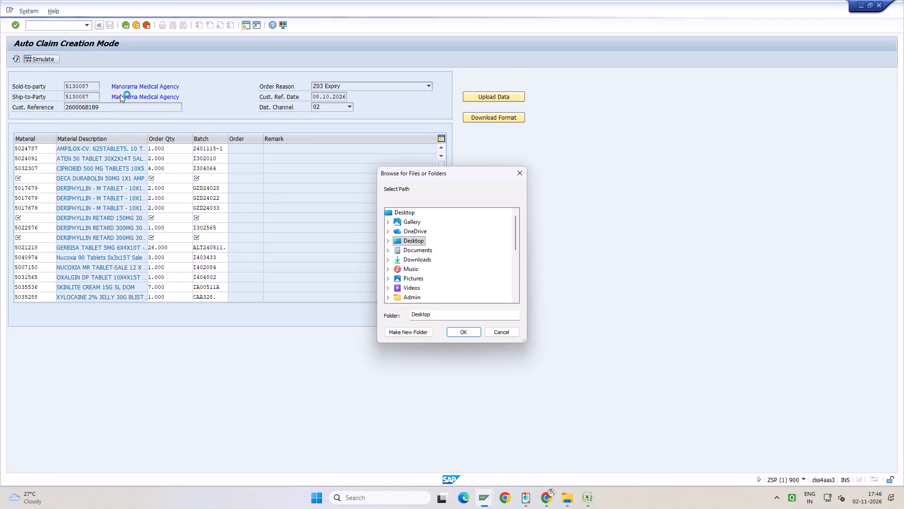
left_click(408, 213)
left_click(471, 333)
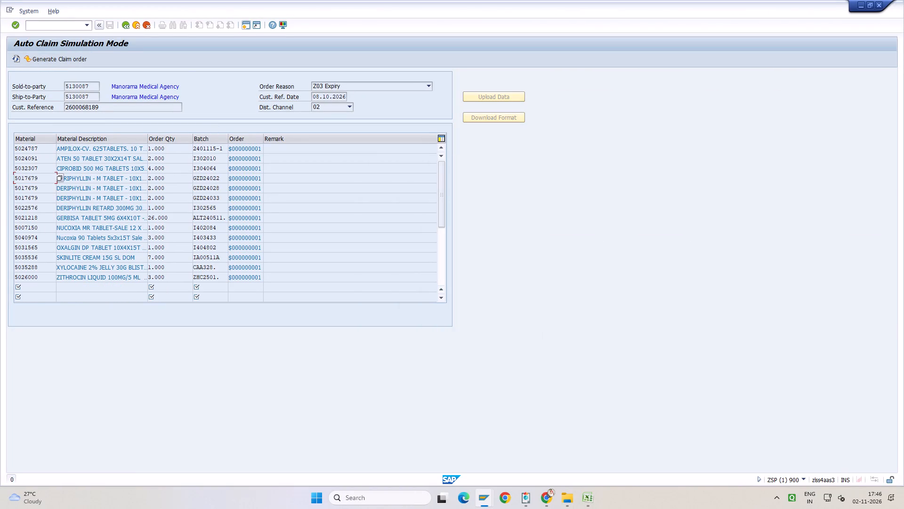
left_click(47, 59)
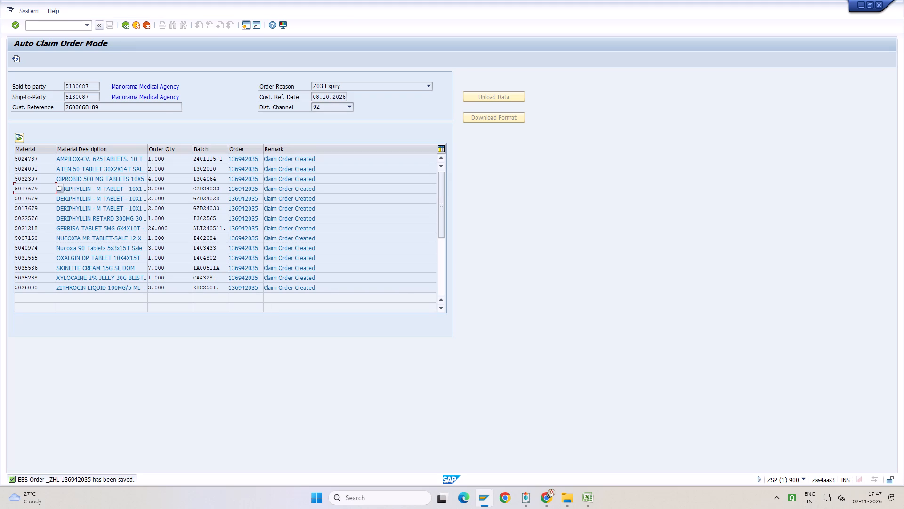
Open the generated expiry claim order in change mode and review its item quantities, batches and net prices.
left_click(86, 25)
left_click(87, 41)
key("Return")
key("Return")
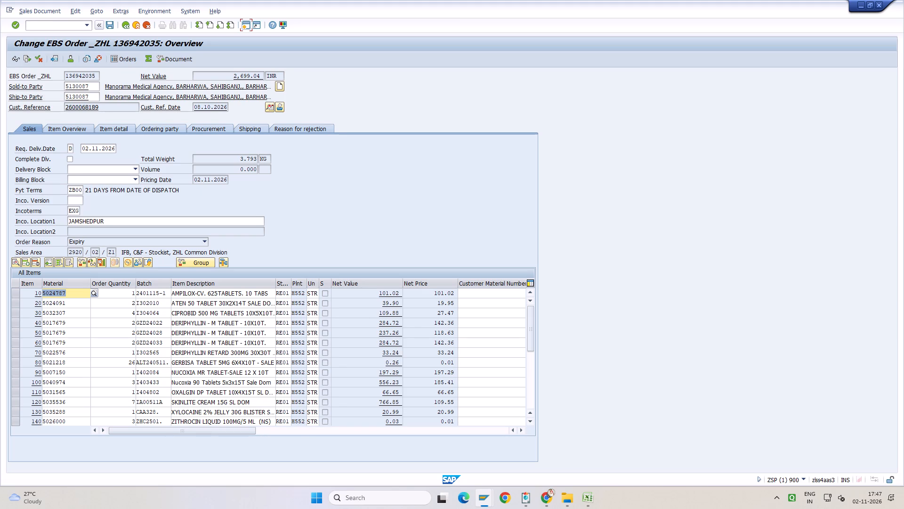
key("Page_Down")
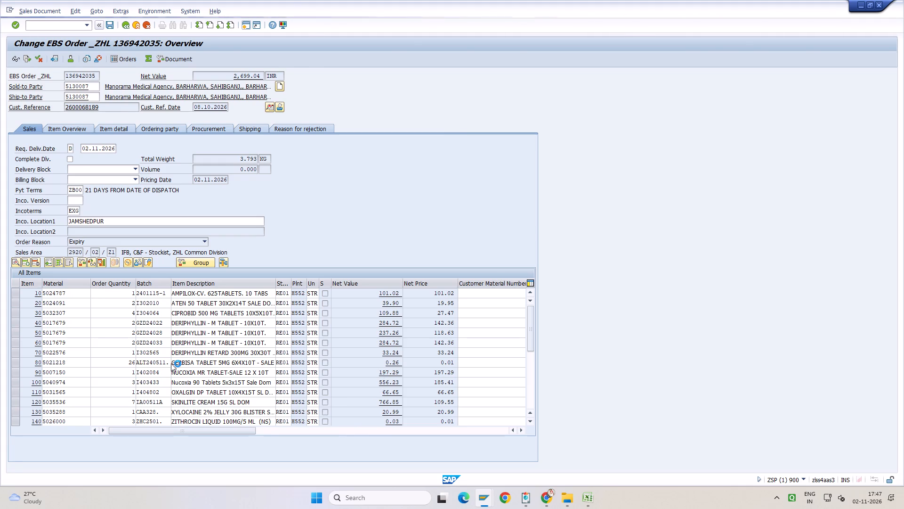
key("alt+Tab")
key("alt+Tab")
key("alt+Tab")
key("alt+Tab")
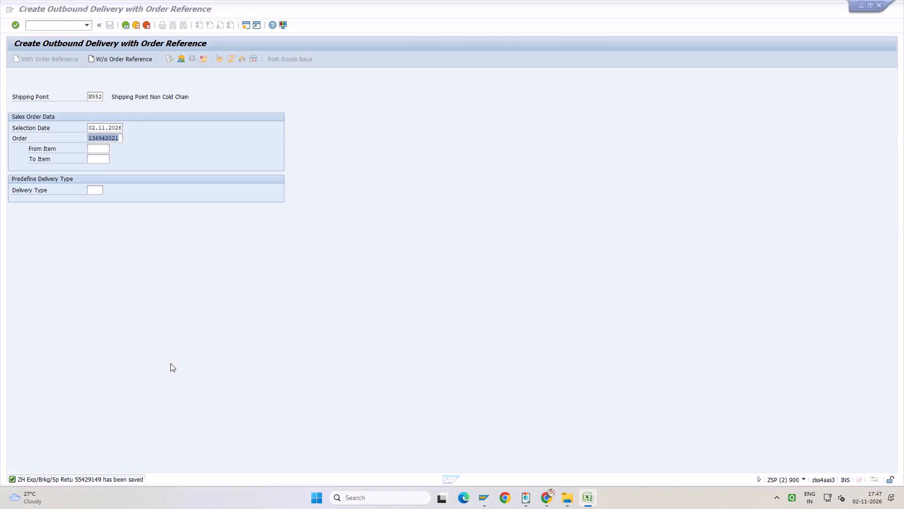
left_click(87, 28)
left_click(85, 42)
key("Return")
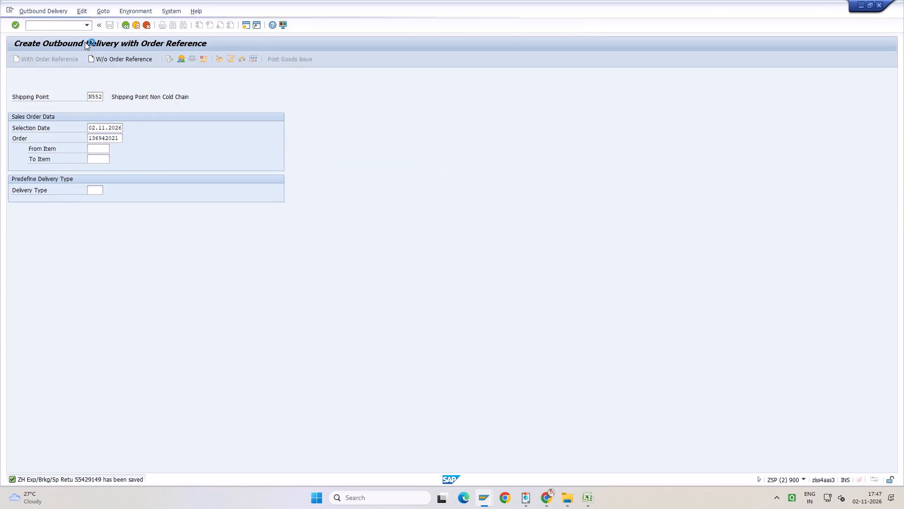
key("Return")
key("space")
key("Down")
key("Return")
key("Tab")
type("Z03")
key("Tab")
key("space")
key("Down")
key("Return")
key("Tab")
key("space")
key("Down")
key("Return")
key("Tab")
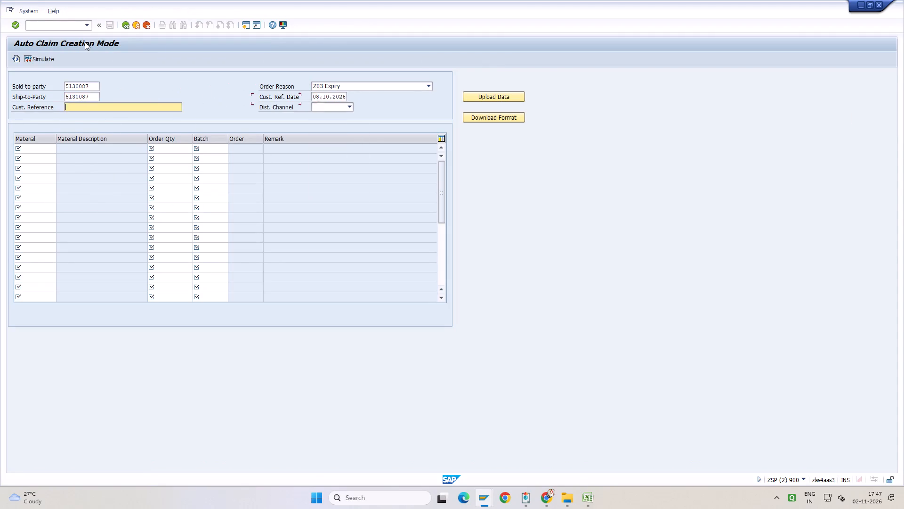
key("space")
key("Down")
key("Return")
key("Tab")
type("02")
key("Return")
Copy the 14 material numbers, 5024787 to 5026000, from the open expiry order into the new claim's Material column.
key("alt+Tab")
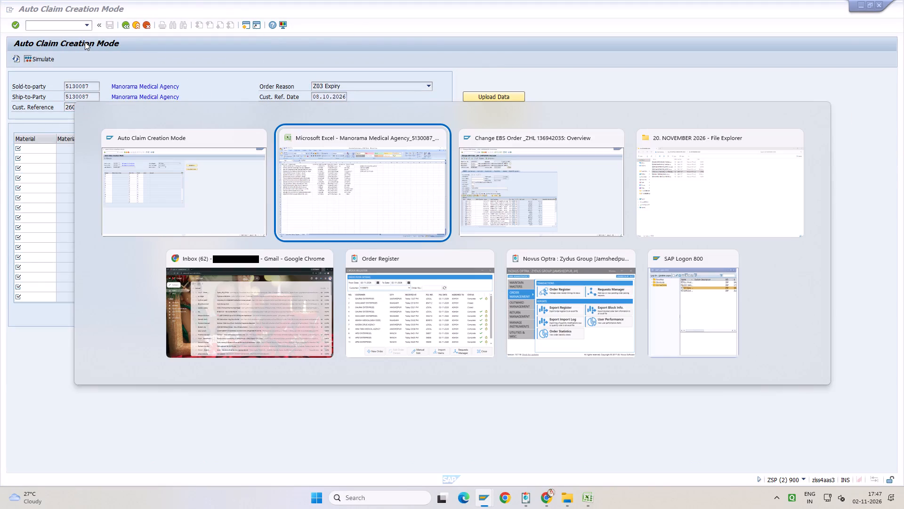
key("alt+Tab")
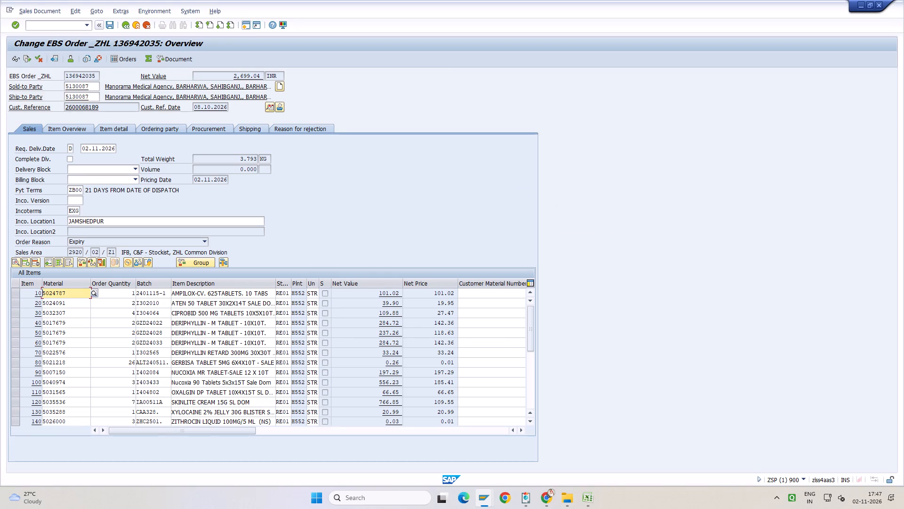
key("ctrl+y")
left_click_drag(63, 291, 73, 420)
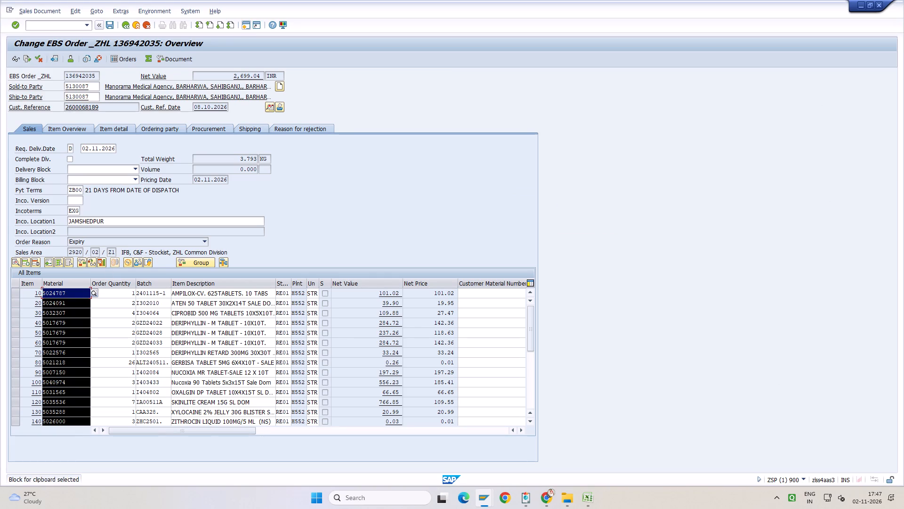
key("ctrl+c")
key("alt+Tab")
key("ctrl+v")
Copy the order quantities and batches of all 14 items from the expiry order into the new claim's matching columns.
key("alt+Tab")
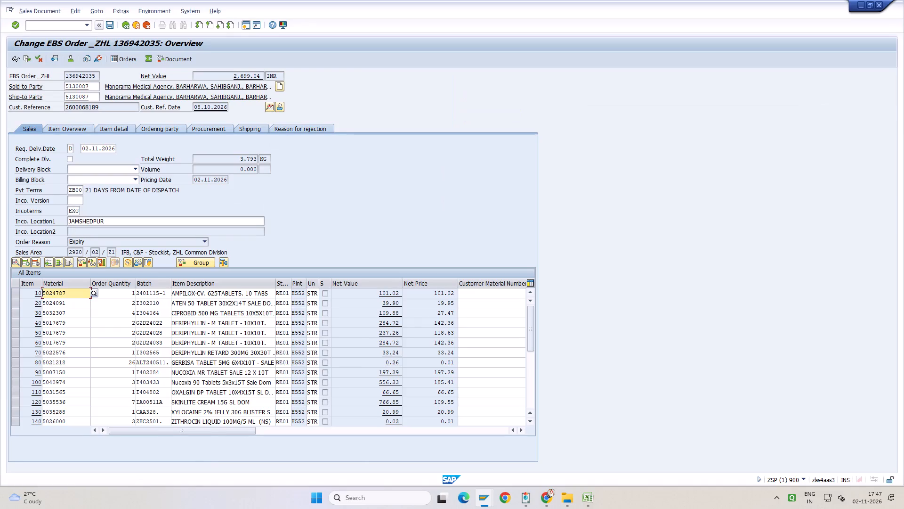
key("ctrl+y")
left_click_drag(121, 293, 148, 419)
key("ctrl+c")
key("alt+Tab")
left_click(173, 143)
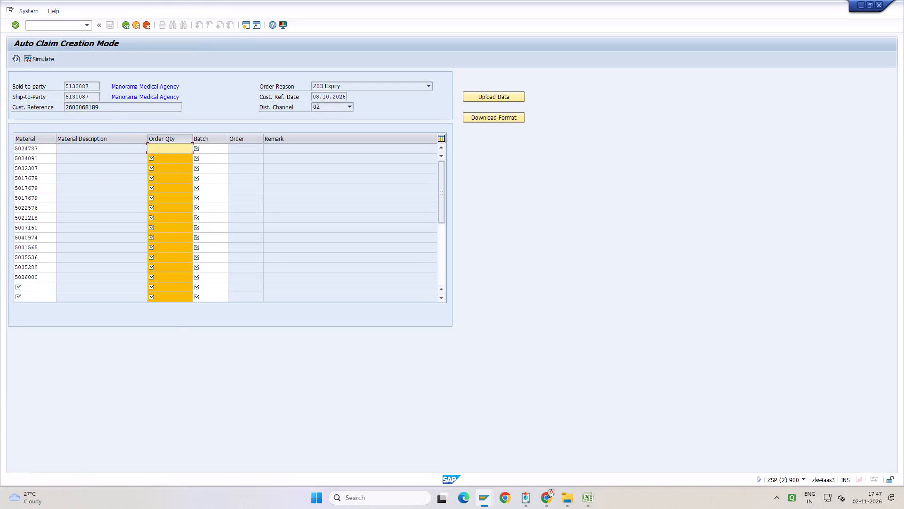
left_click(178, 146)
left_click(178, 139)
key("ctrl+v")
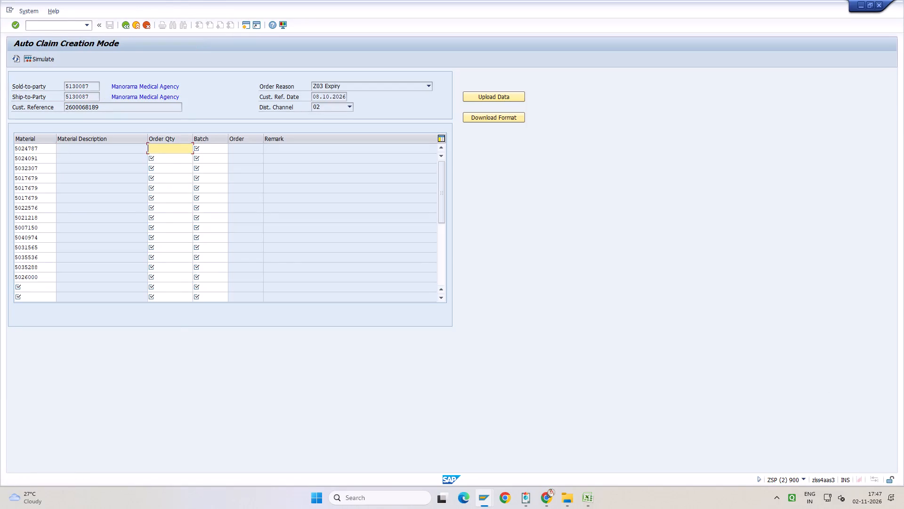
key("Return")
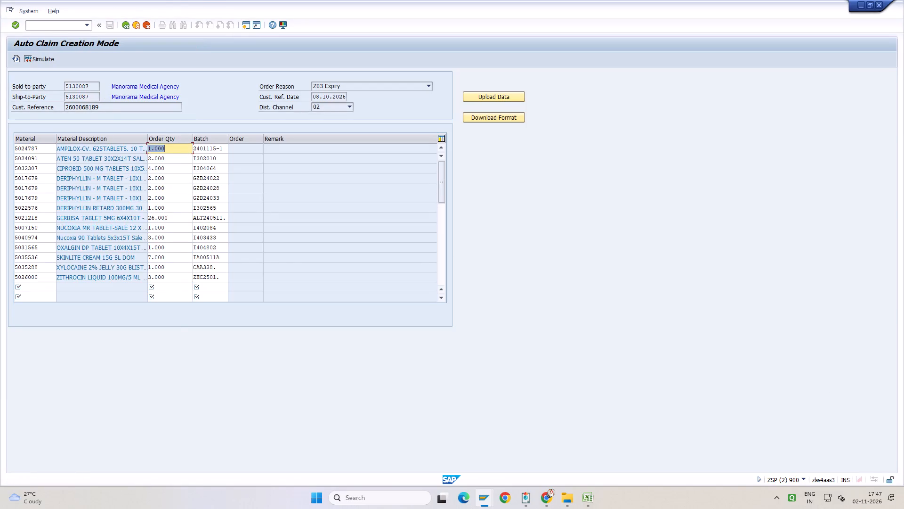
Remove the trailing dots from the batches of items 5021218 and 5026000, making them ALT240511 and ZHC2501.
left_click(225, 219)
key("BackSpace")
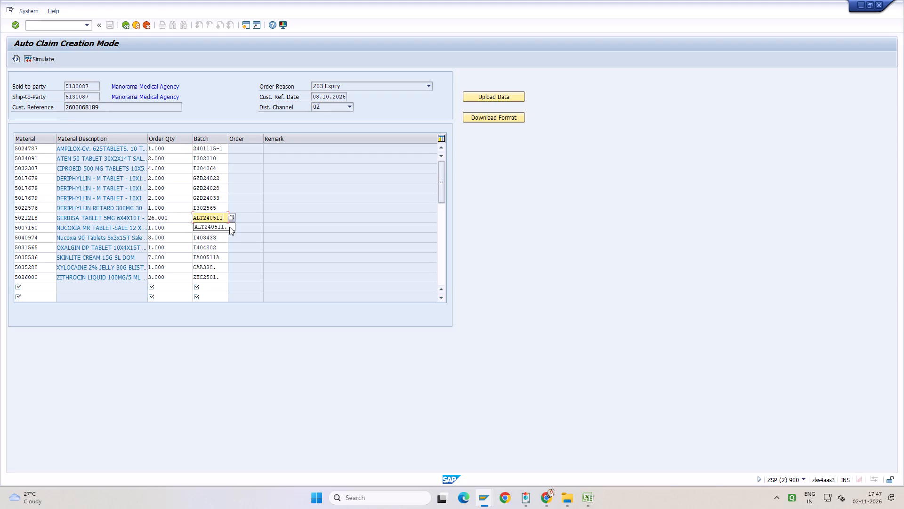
left_click(222, 277)
key("BackSpace")
key("Return")
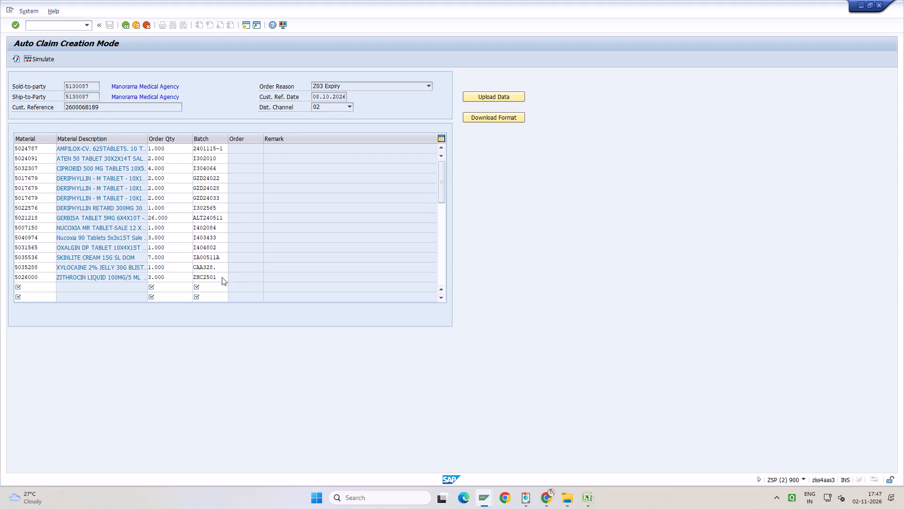
Simulate the new 14-item expiry claim, choosing Desktop as the file path, and generate its claim order.
key("alt+Tab")
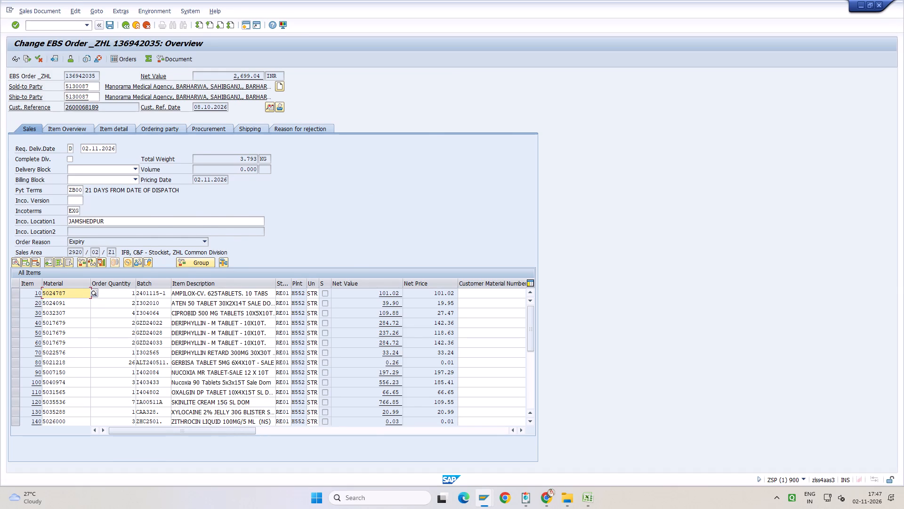
key("alt+Tab")
left_click(45, 58)
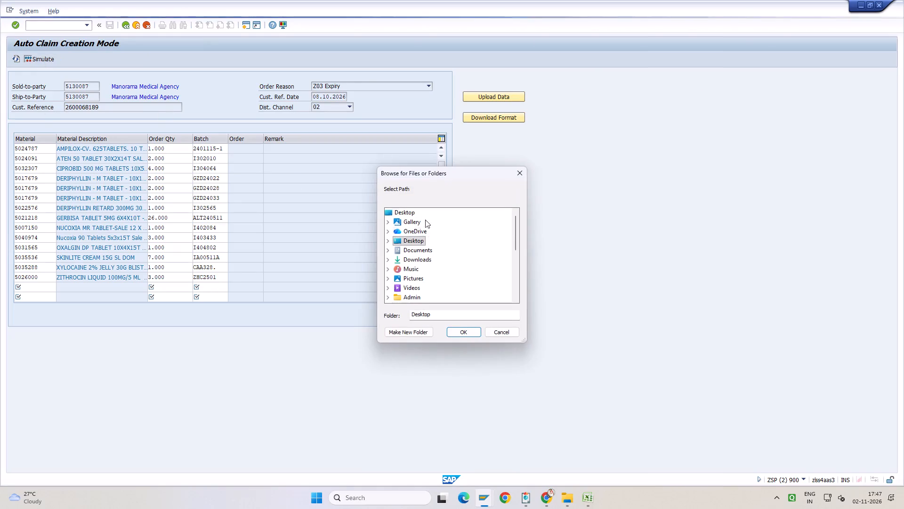
left_click(412, 215)
left_click(460, 333)
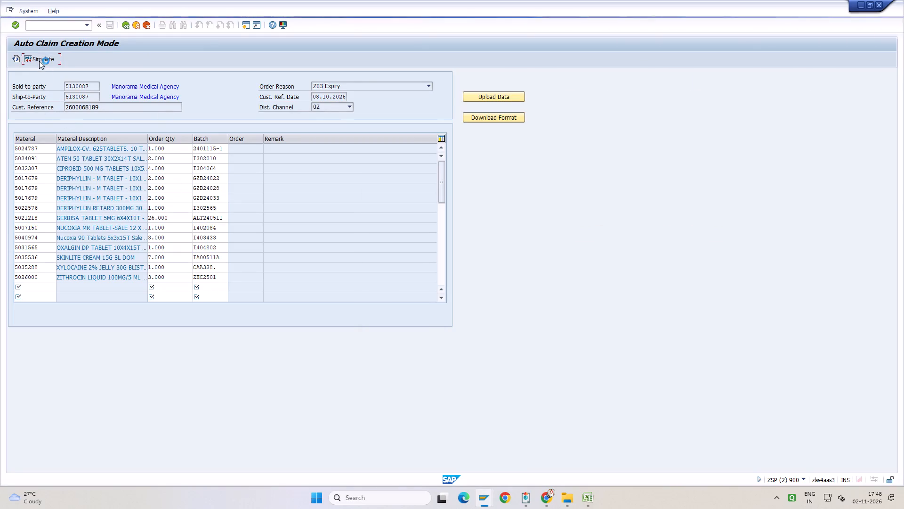
left_click(40, 58)
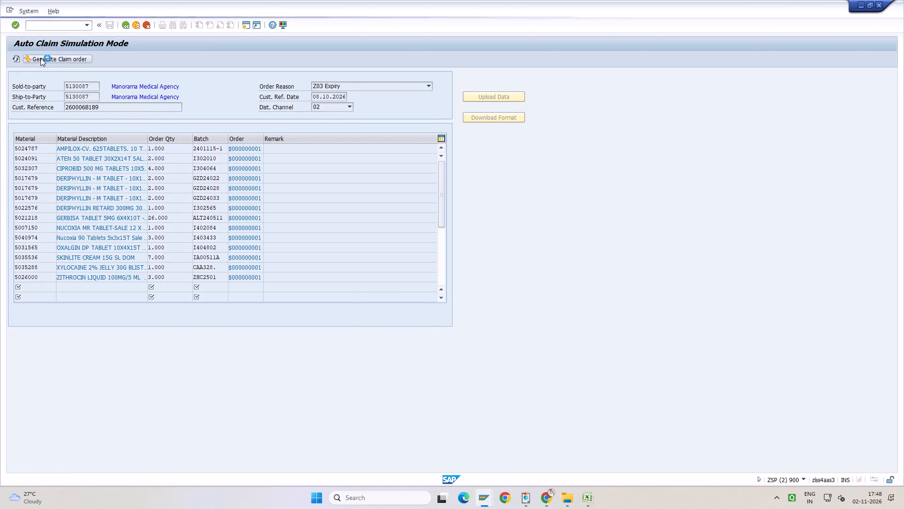
key("alt+Tab")
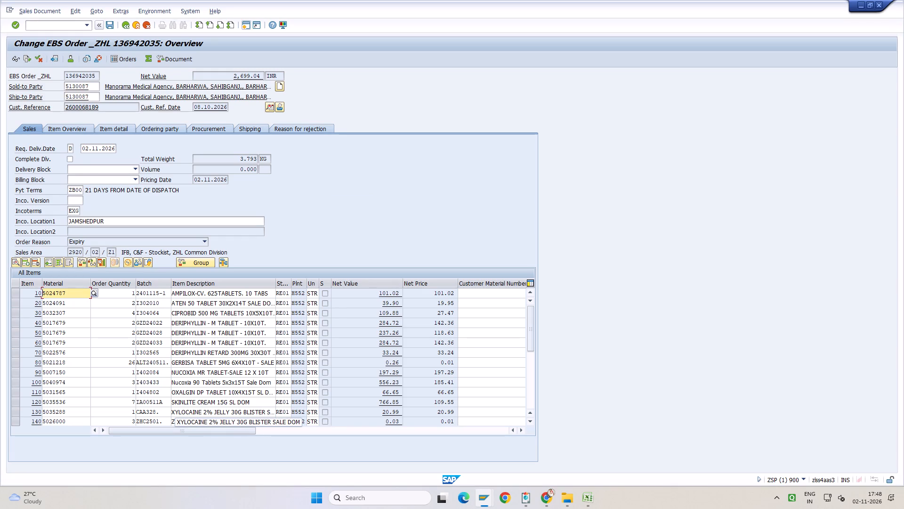
key("alt+Tab")
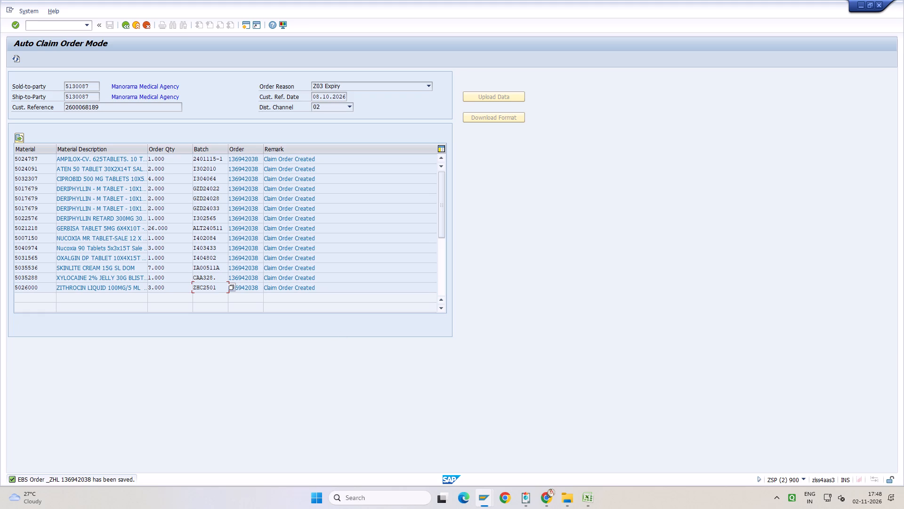
left_click(88, 25)
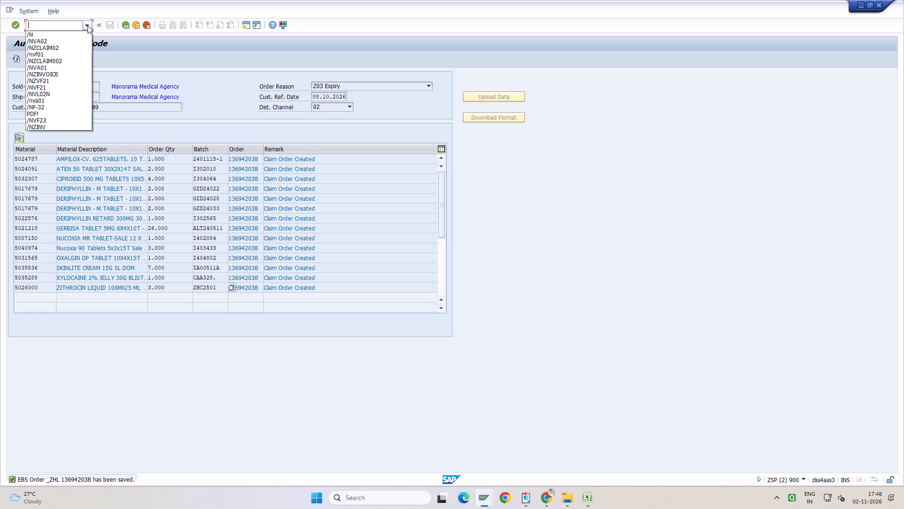
left_click(91, 43)
key("Return")
key("Return")
key("Return")
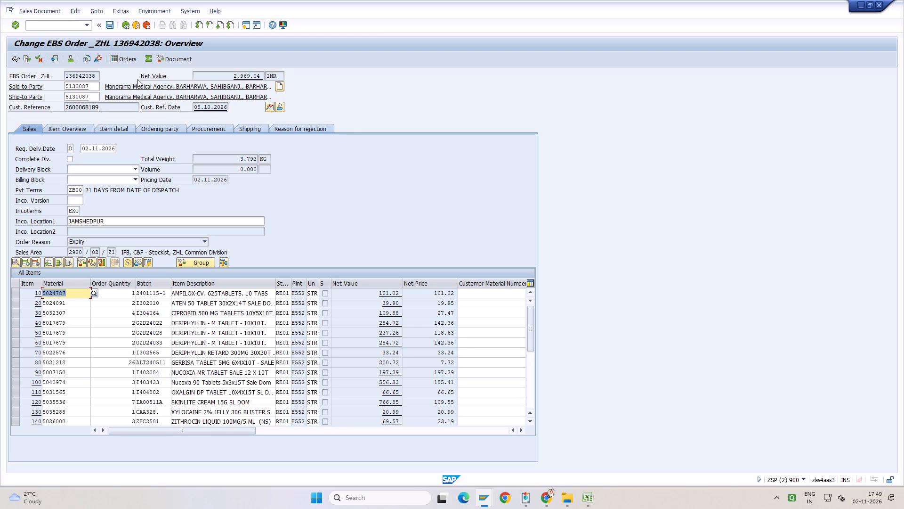
left_click(79, 97)
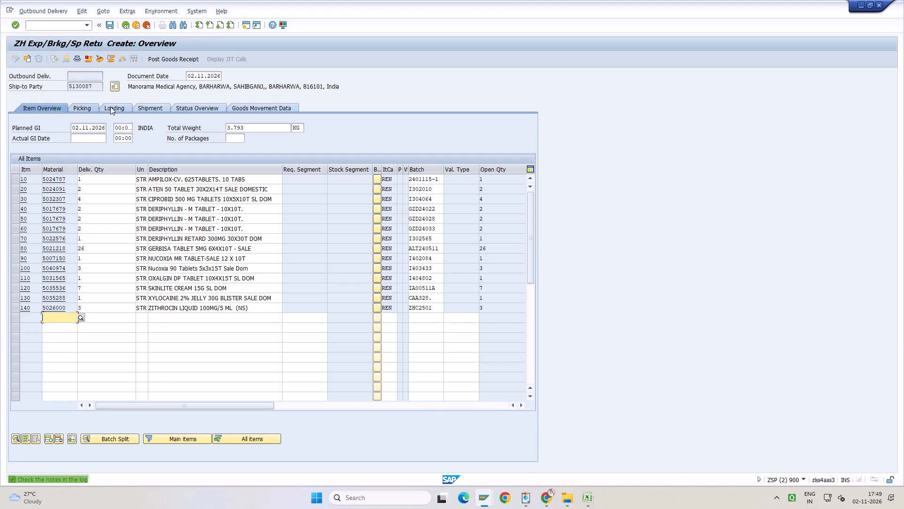
left_click(186, 58)
key("alt+Tab")
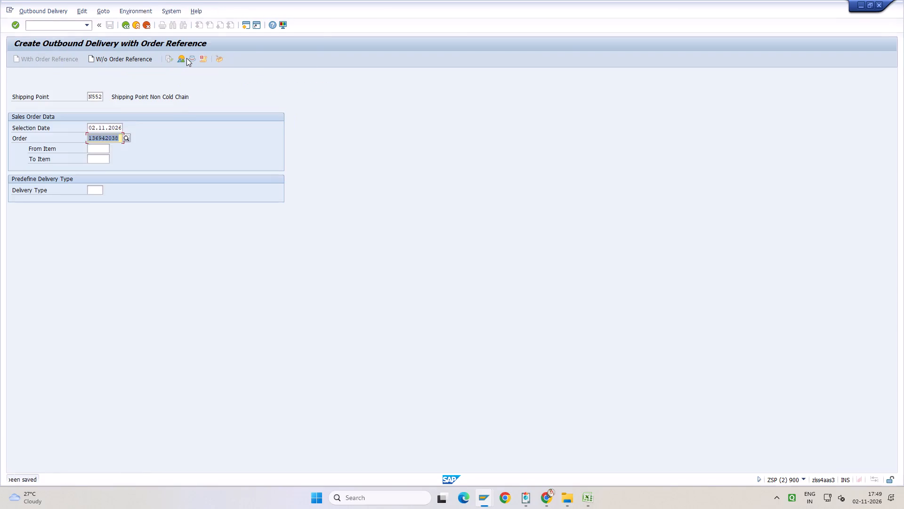
left_click(48, 15)
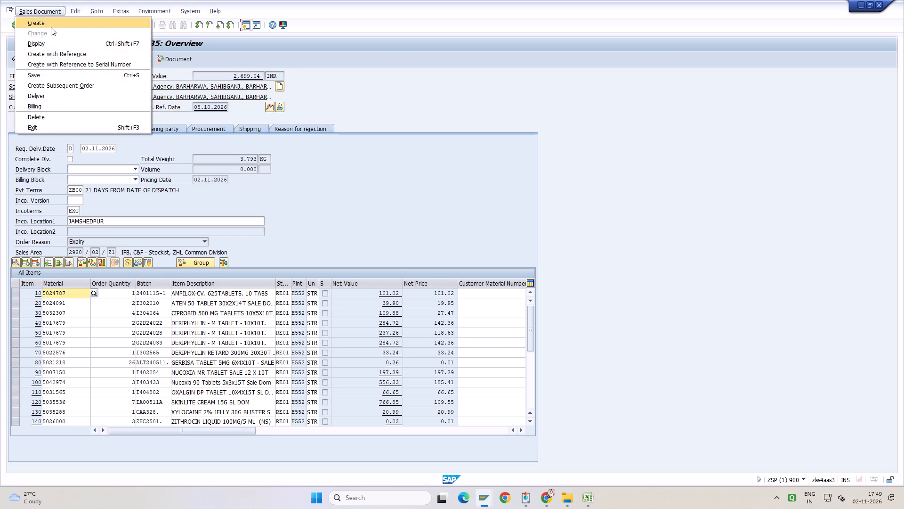
left_click(64, 114)
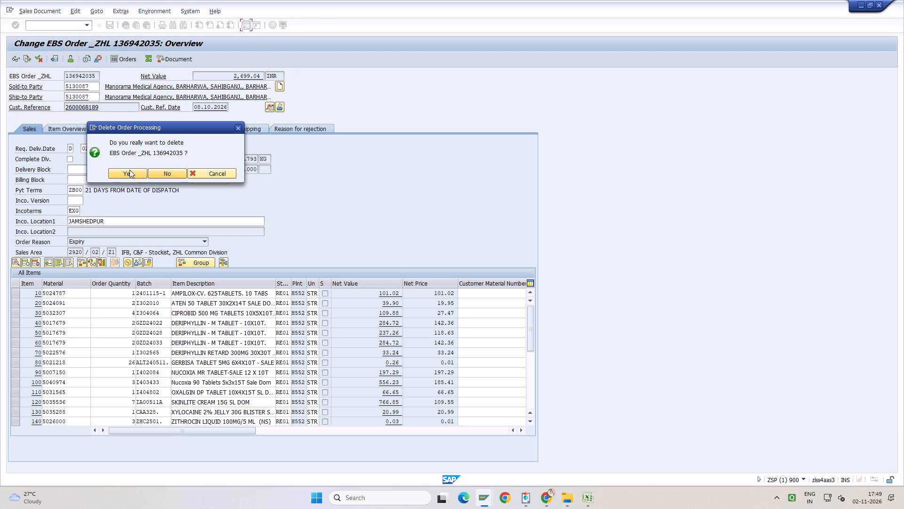
left_click(132, 170)
left_click(83, 22)
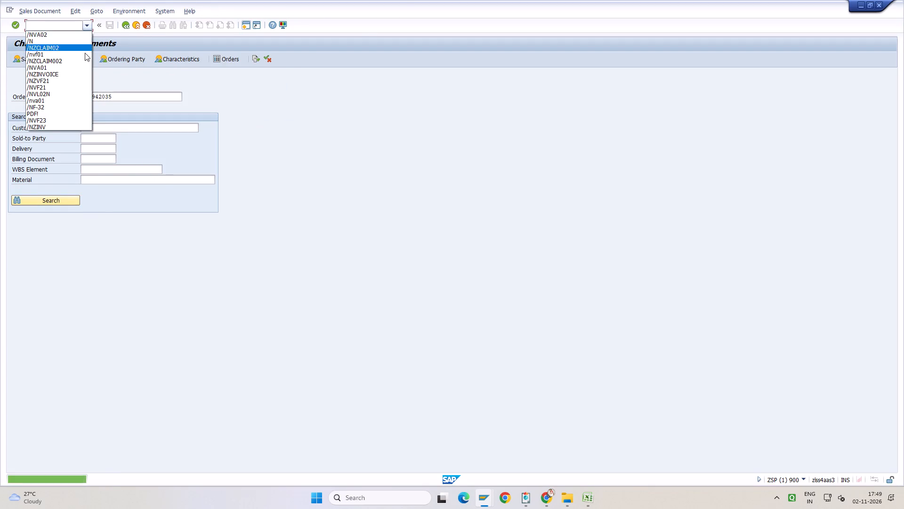
left_click(85, 56)
key("Return")
key("Return")
key("Return")
key("Return")
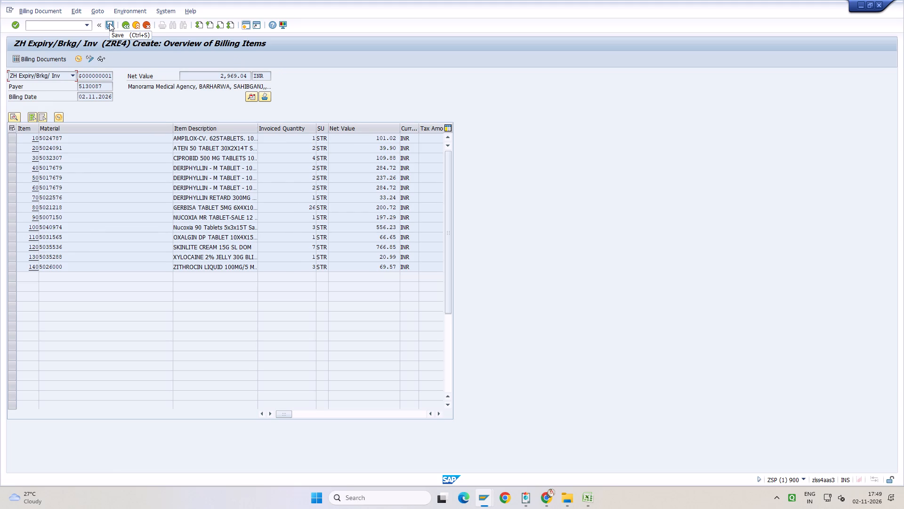
left_click(109, 23)
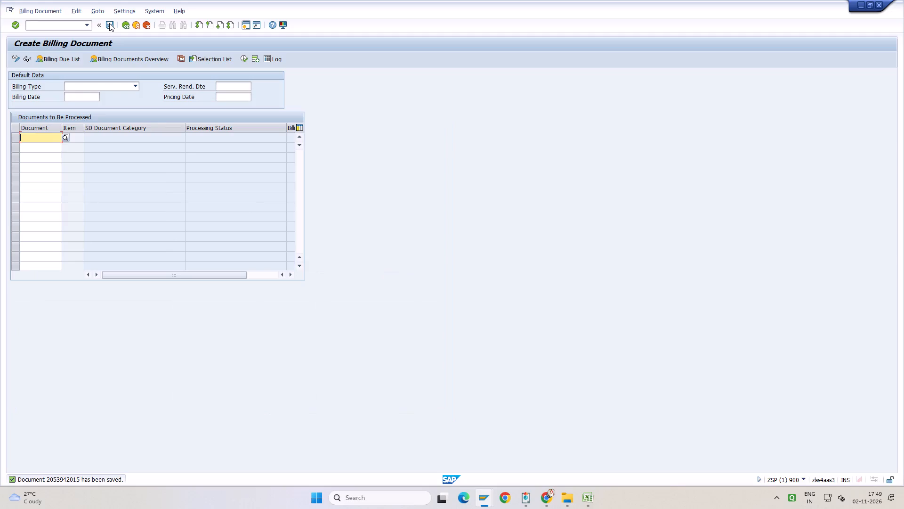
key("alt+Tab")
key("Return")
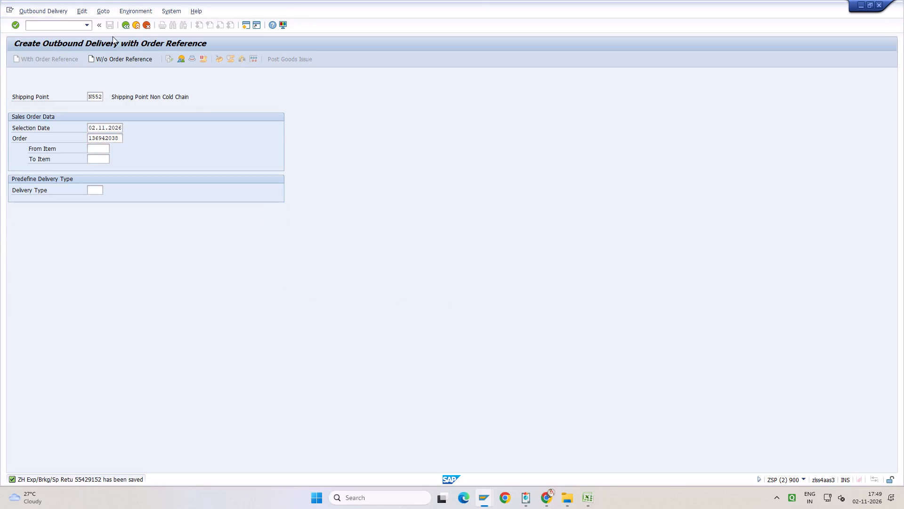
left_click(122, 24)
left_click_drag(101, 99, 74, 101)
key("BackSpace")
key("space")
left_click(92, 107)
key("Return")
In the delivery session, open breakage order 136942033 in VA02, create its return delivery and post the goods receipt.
left_click(88, 25)
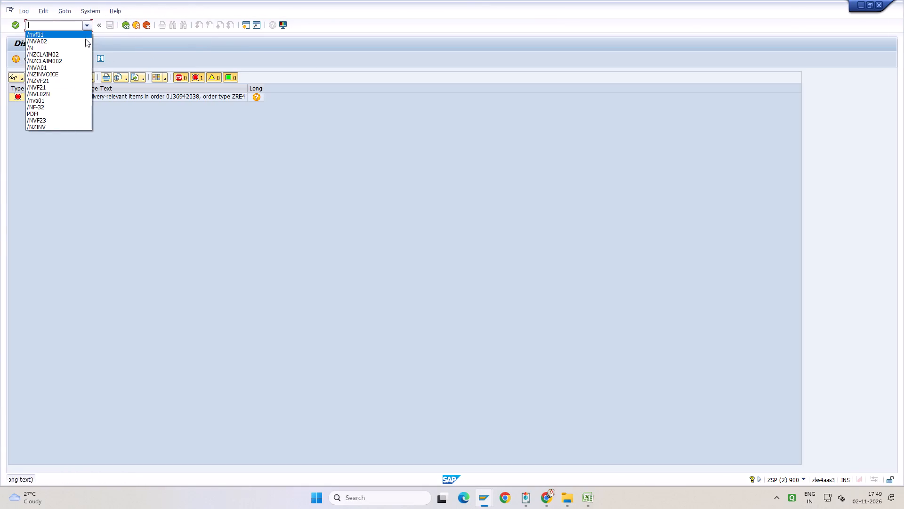
left_click(85, 39)
key("Return")
left_click(122, 95)
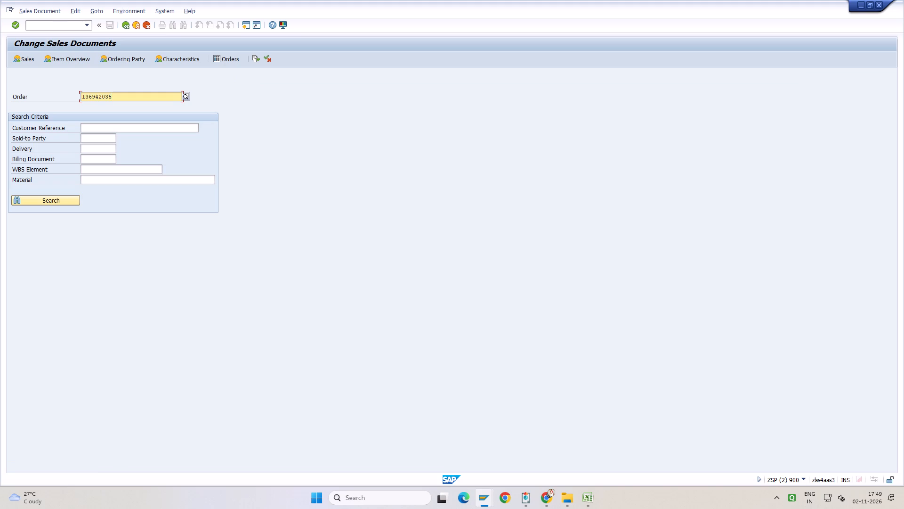
key("BackSpace")
key("Return")
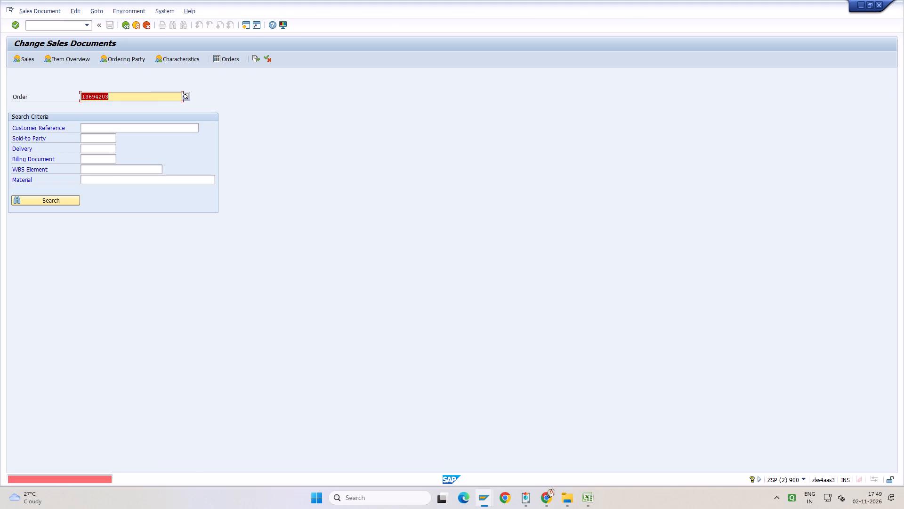
left_click(122, 95)
key("3")
key("Return")
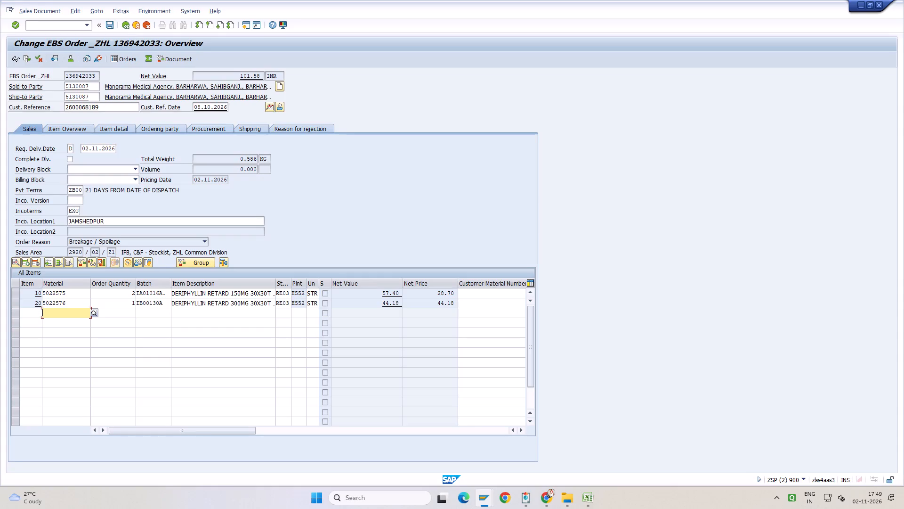
left_click(118, 95)
left_click(172, 60)
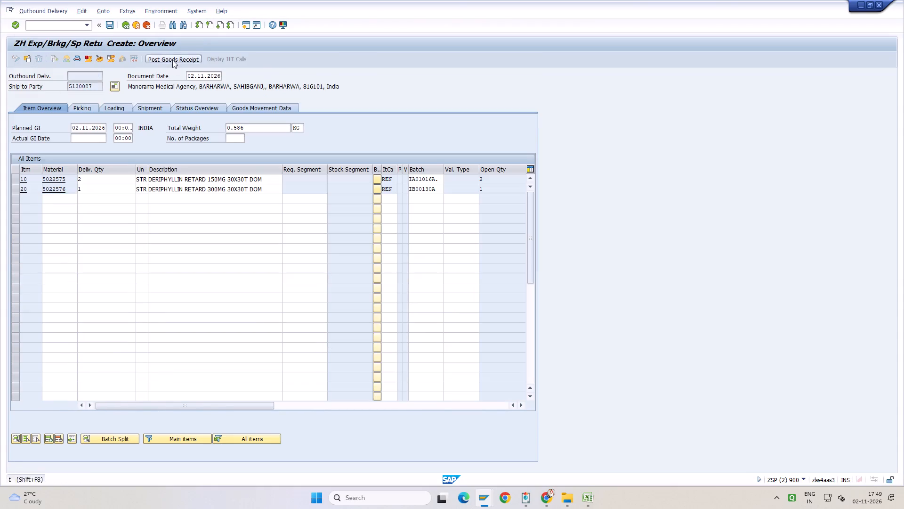
key("alt+Tab")
left_click(88, 25)
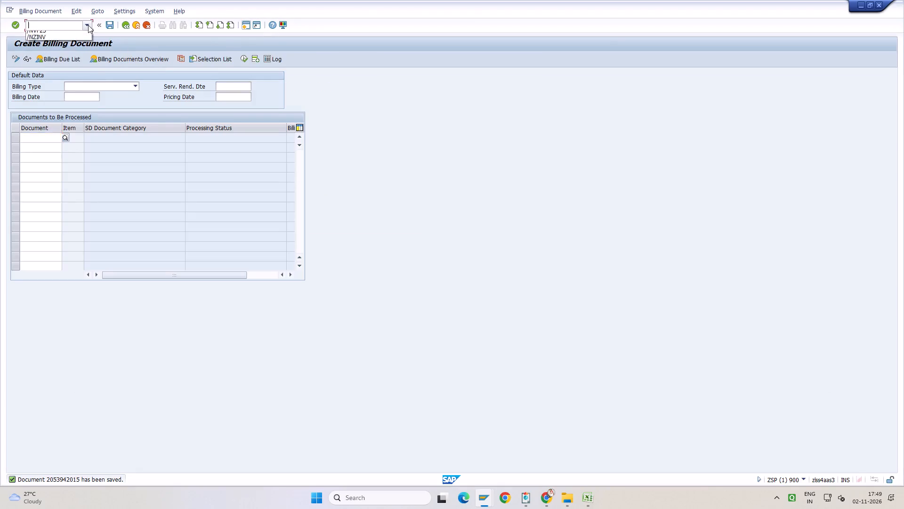
left_click(87, 40)
key("Return")
key("Return")
key("Return")
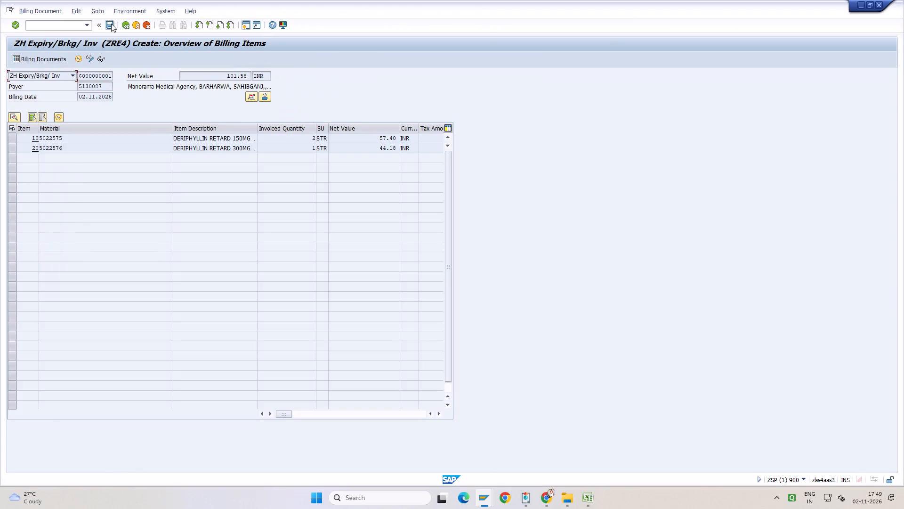
left_click(111, 24)
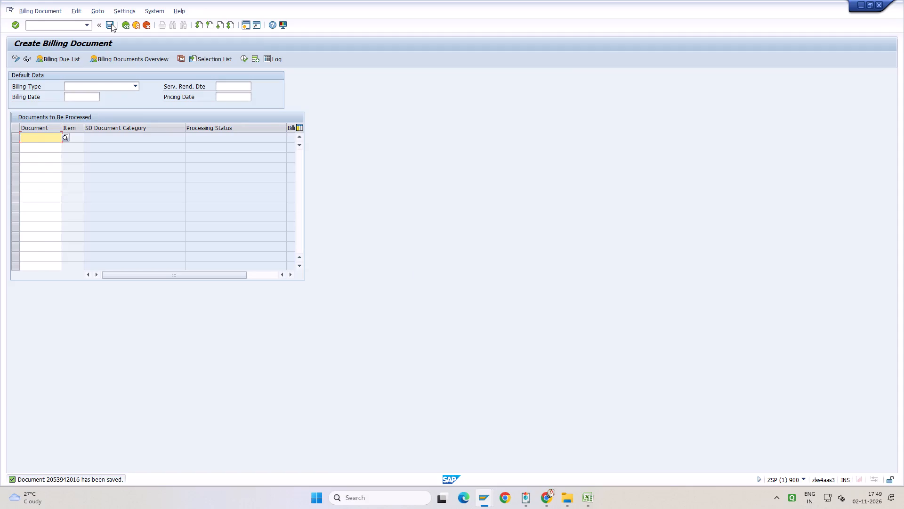
key("alt+Tab")
key("Return")
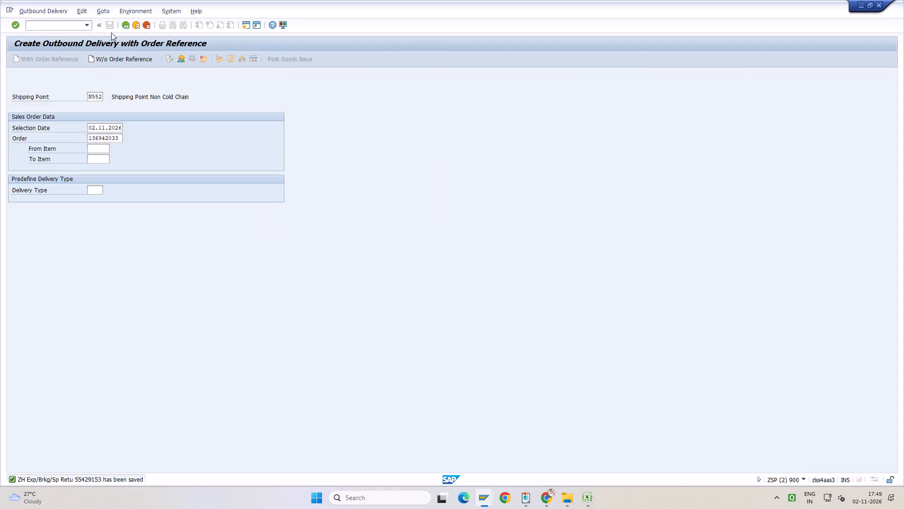
left_click(87, 27)
left_click(85, 39)
key("Return")
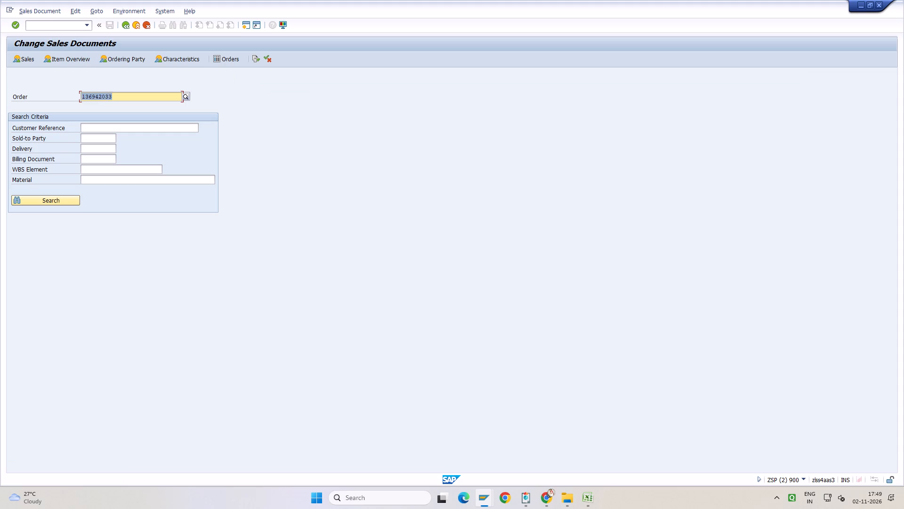
left_click(128, 96)
key("BackSpace")
key("2")
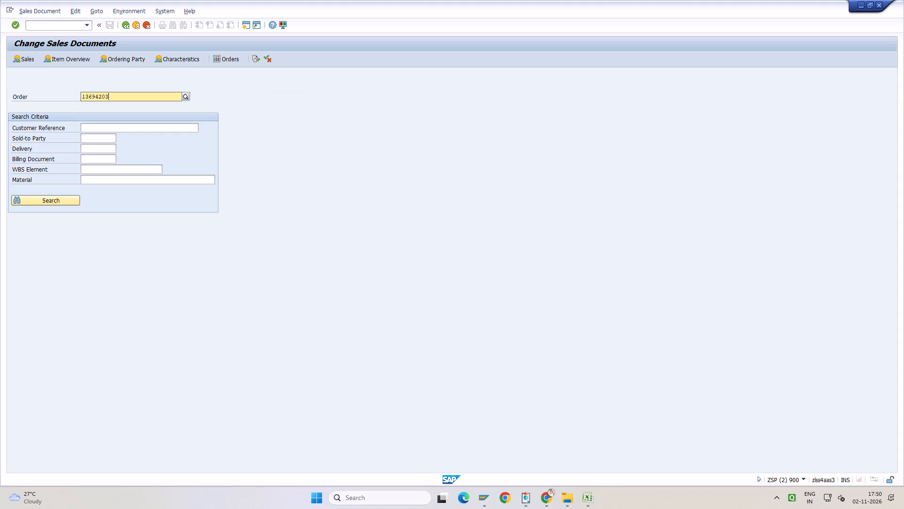
key("Return")
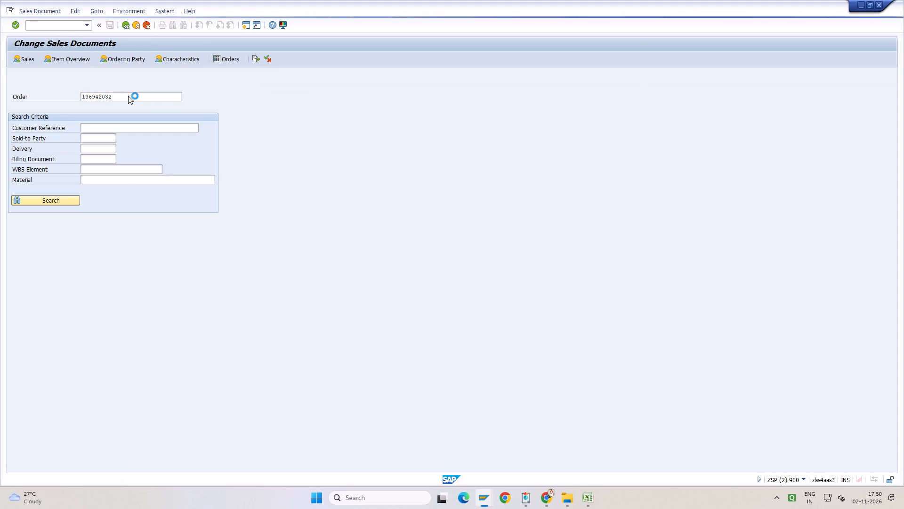
left_click(114, 97)
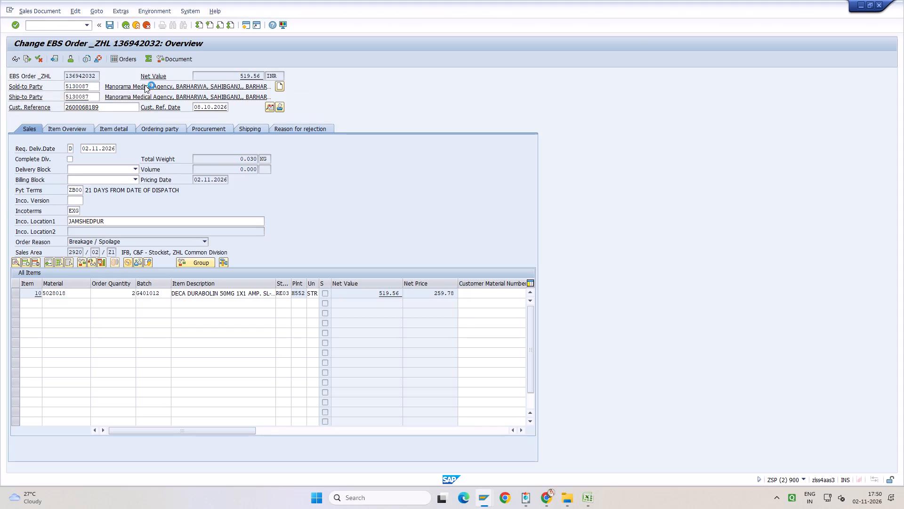
left_click(173, 60)
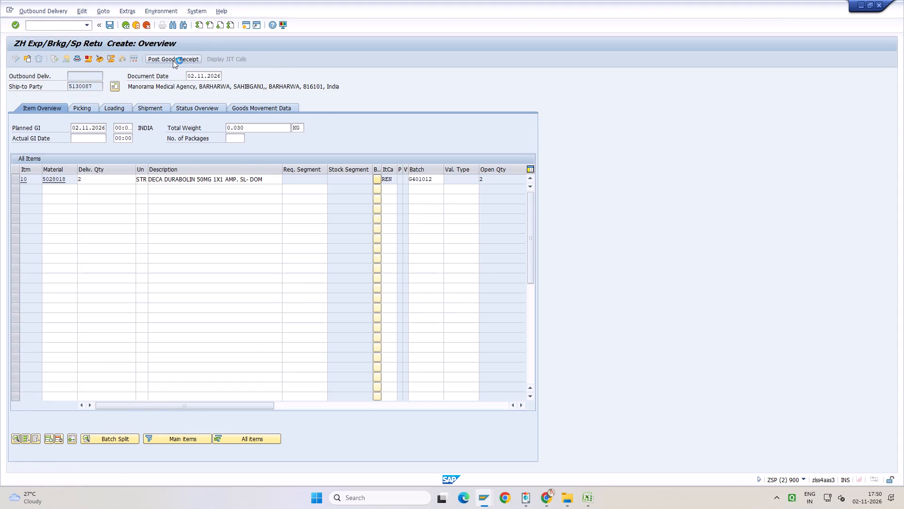
In the billing session, create and save the VF01 billing document for the DECA DURABOLIN breakage return of order 136942032.
key("alt+Tab")
left_click(85, 25)
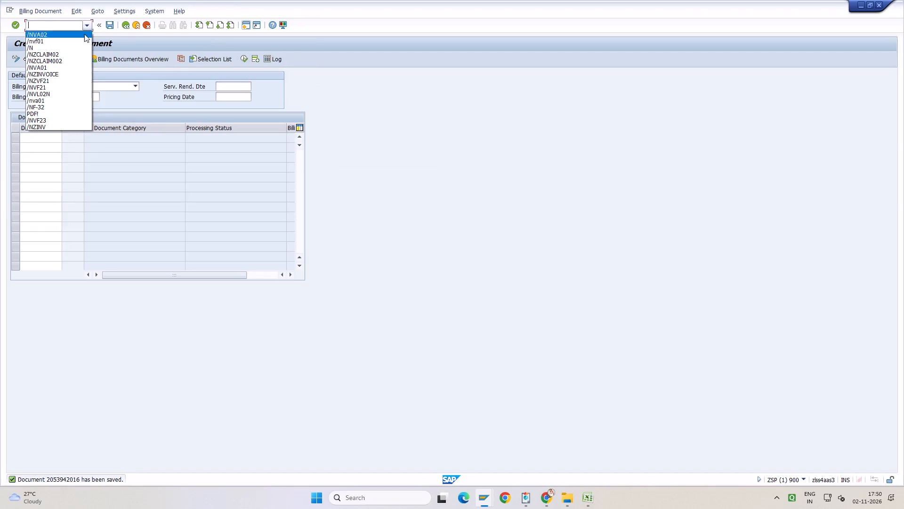
left_click(84, 41)
key("Return")
key("Return")
key("Return")
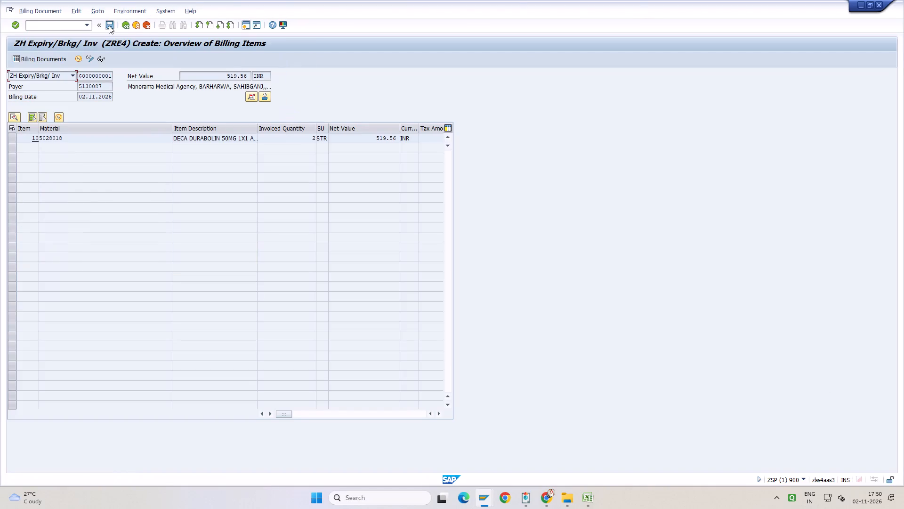
left_click(109, 25)
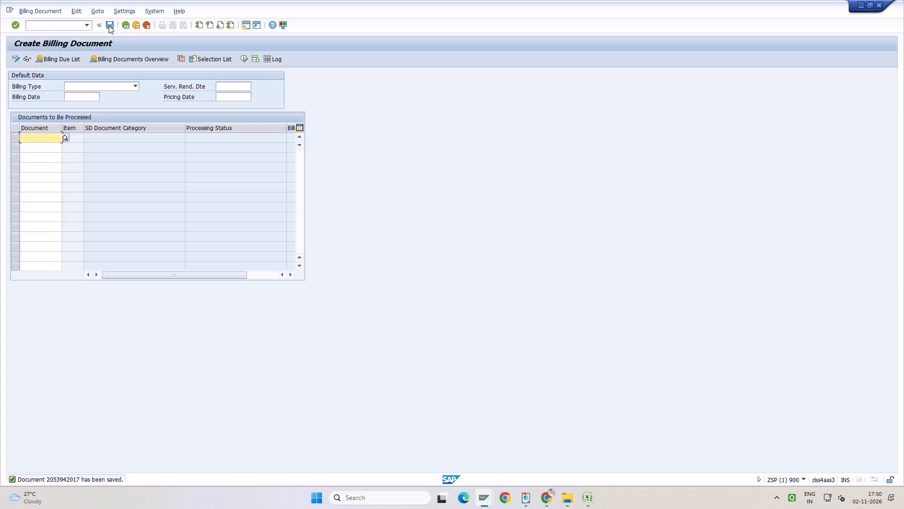
key("alt+Tab")
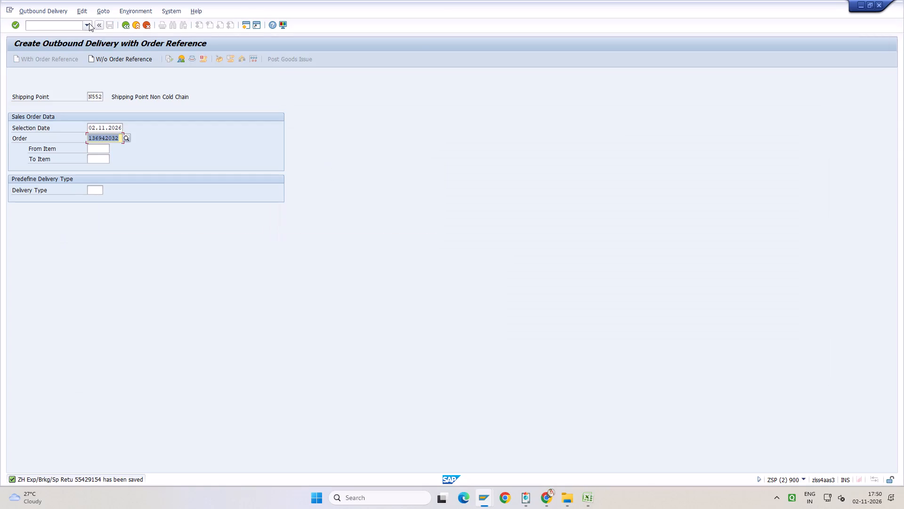
left_click(86, 26)
left_click(83, 51)
key("Return")
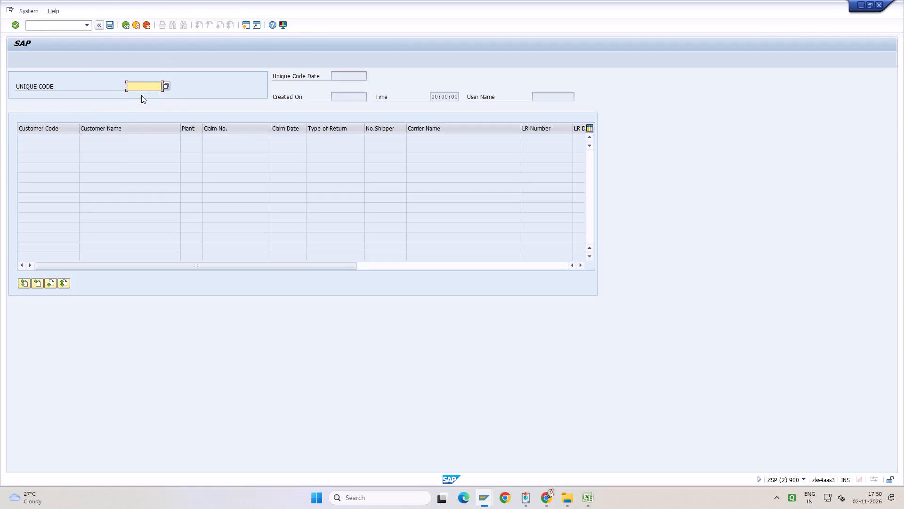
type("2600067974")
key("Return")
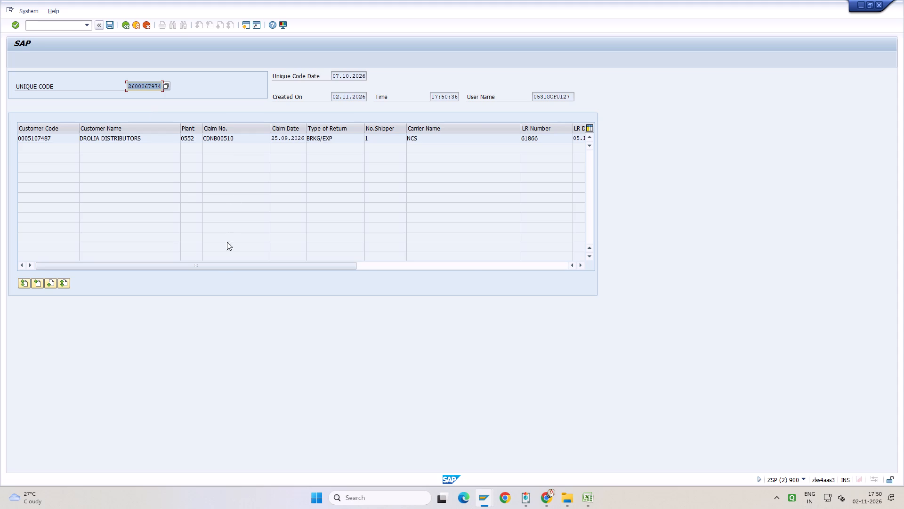
Enter GRN number 2835 and GRN date 02.11.2026 for the DROLIA DISTRIBUTORS claim and save the record.
left_click_drag(228, 267, 377, 269)
left_click(315, 142)
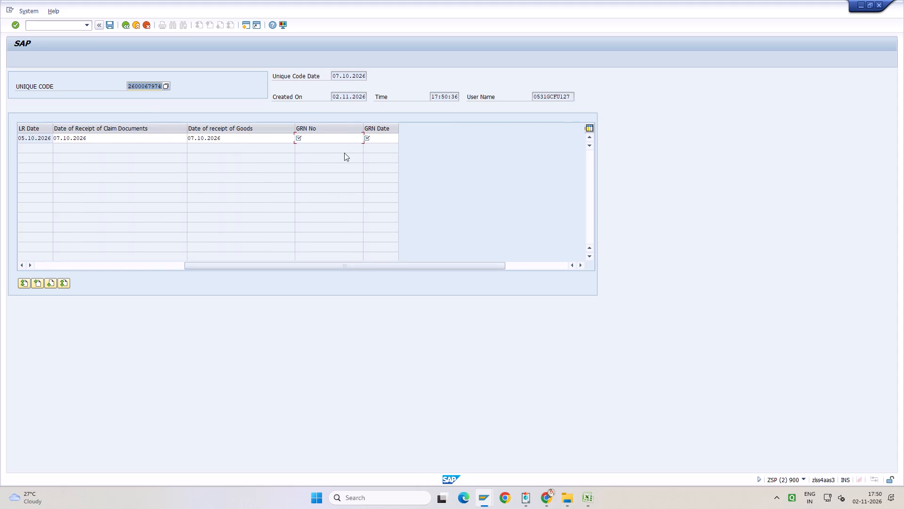
type("2835")
key("Tab")
key("space")
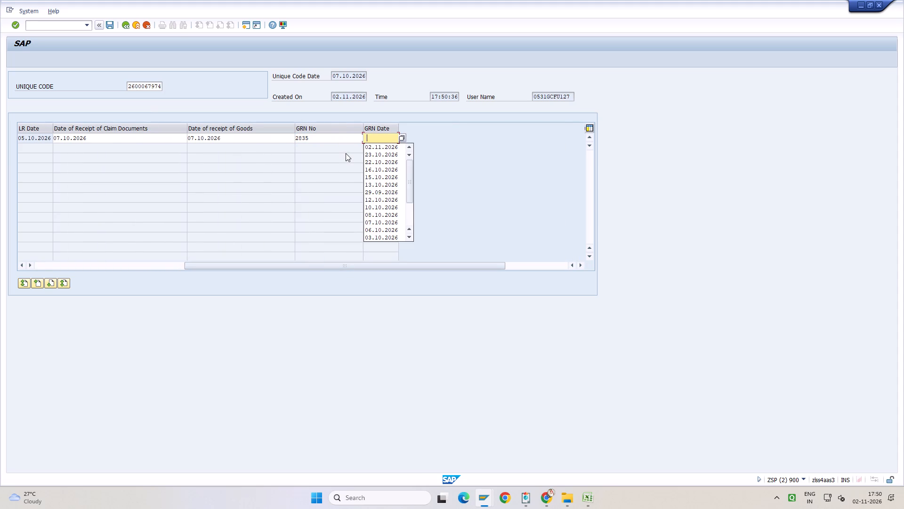
key("Down")
key("Return")
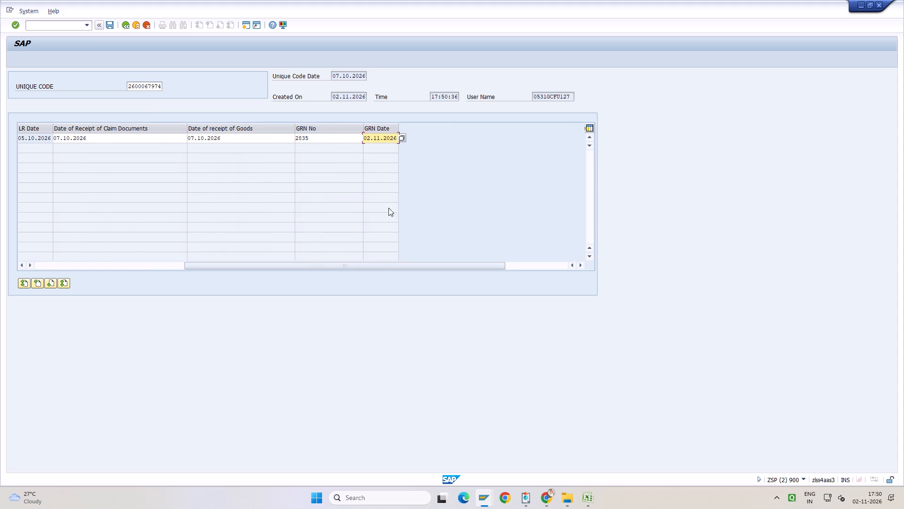
left_click_drag(438, 267, 433, 267)
left_click_drag(433, 267, 167, 239)
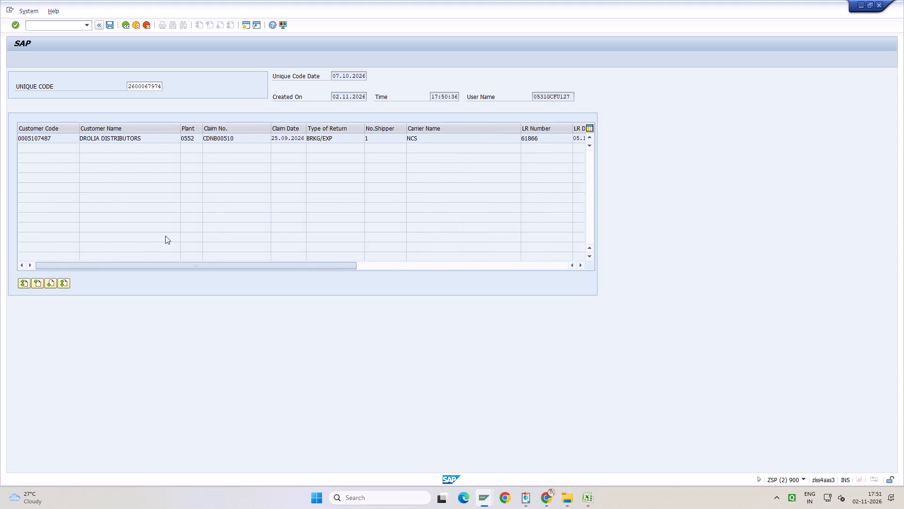
key("ctrl+s")
double_click(56, 204)
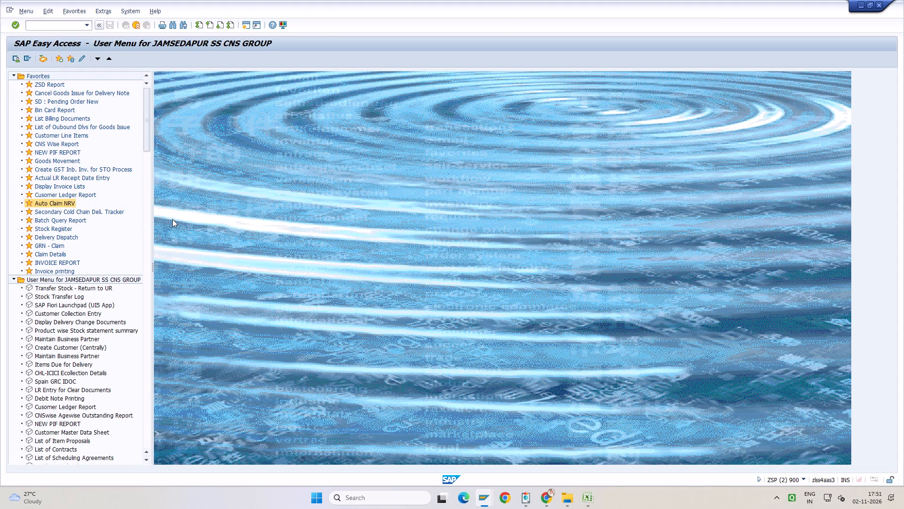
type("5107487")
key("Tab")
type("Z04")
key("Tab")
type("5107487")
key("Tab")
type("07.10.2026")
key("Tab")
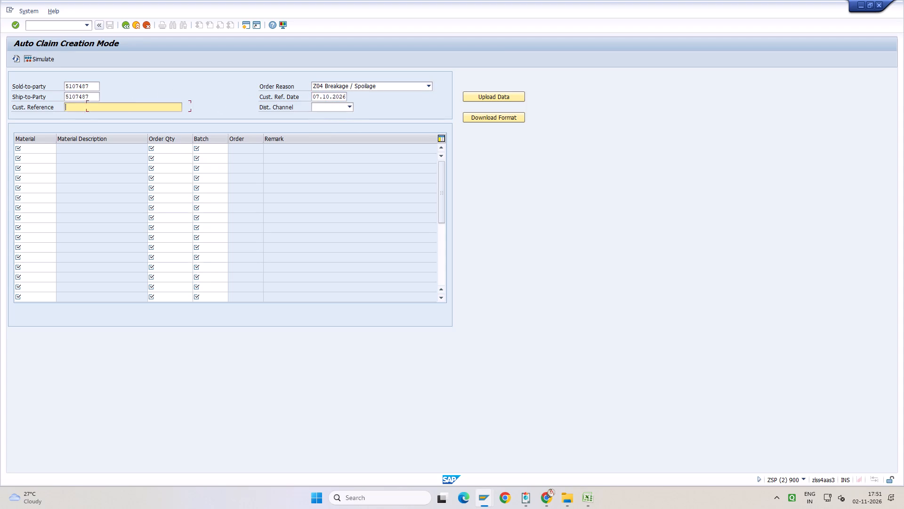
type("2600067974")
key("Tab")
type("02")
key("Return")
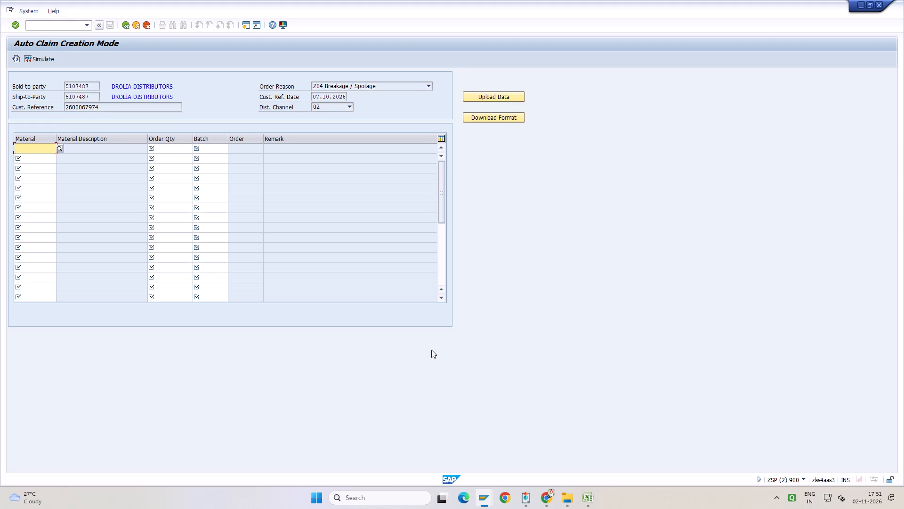
In Excel, replace the open Manorama workbook with DROLIA DISTRIBUTORS_5107487_Novas and fit all its columns to their contents.
left_click(591, 503)
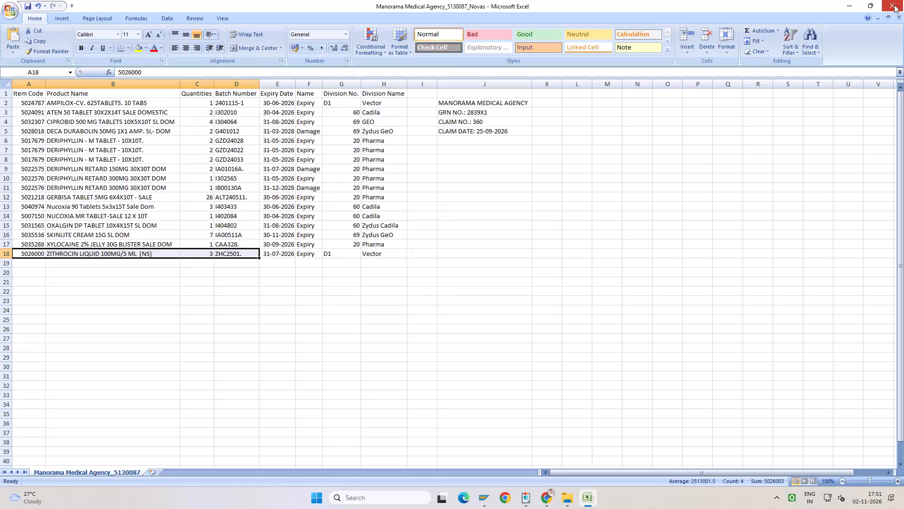
left_click(894, 5)
left_click(456, 272)
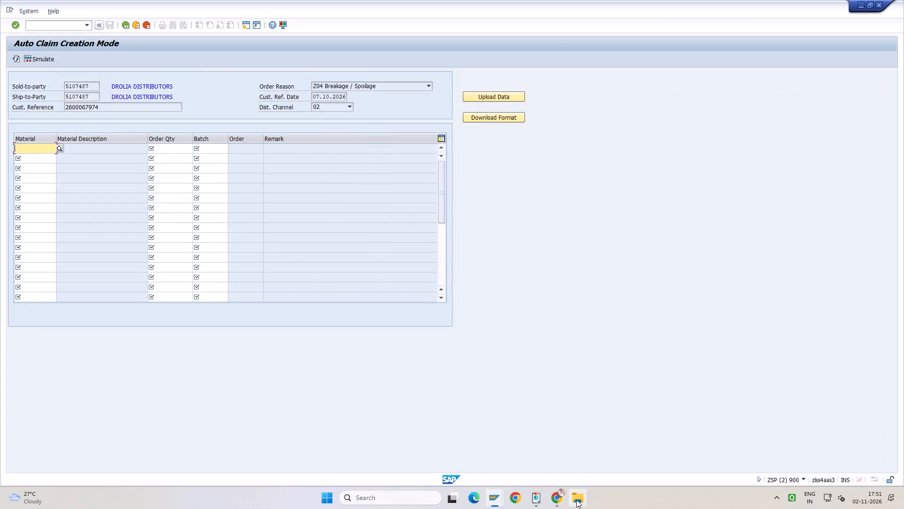
left_click(576, 500)
double_click(145, 118)
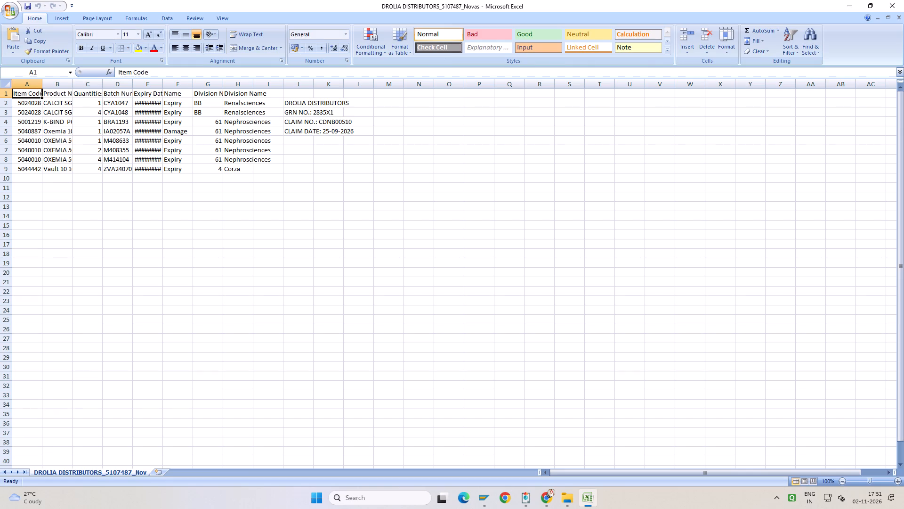
left_click(8, 85)
double_click(40, 86)
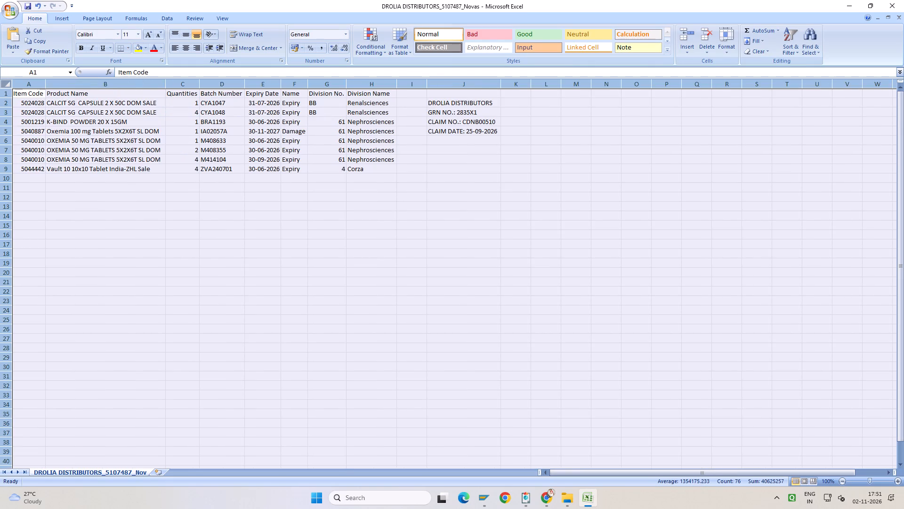
Copy the damaged Oxemia 100 mg row (5040887, quantity 1, batch IA02057A) into the SAP auto claim, and simulate and generate its claim order.
left_click_drag(37, 103, 38, 168)
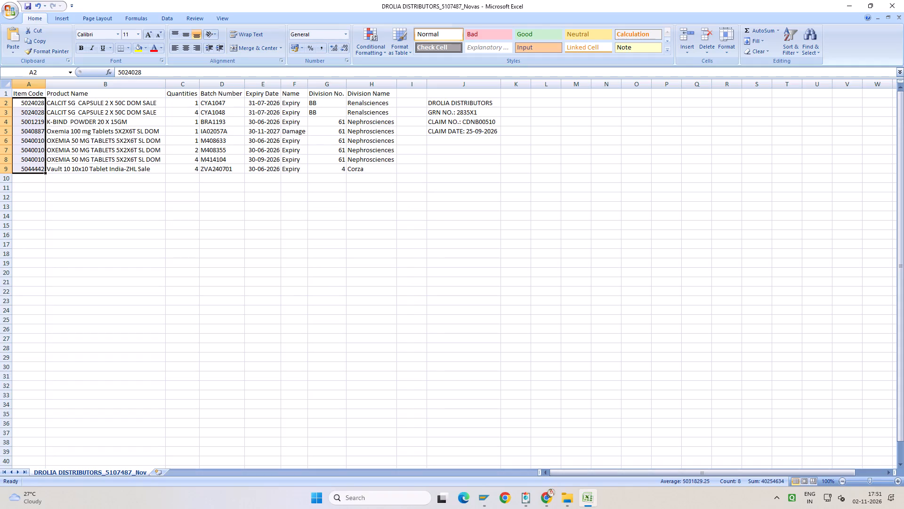
left_click_drag(35, 130, 179, 131)
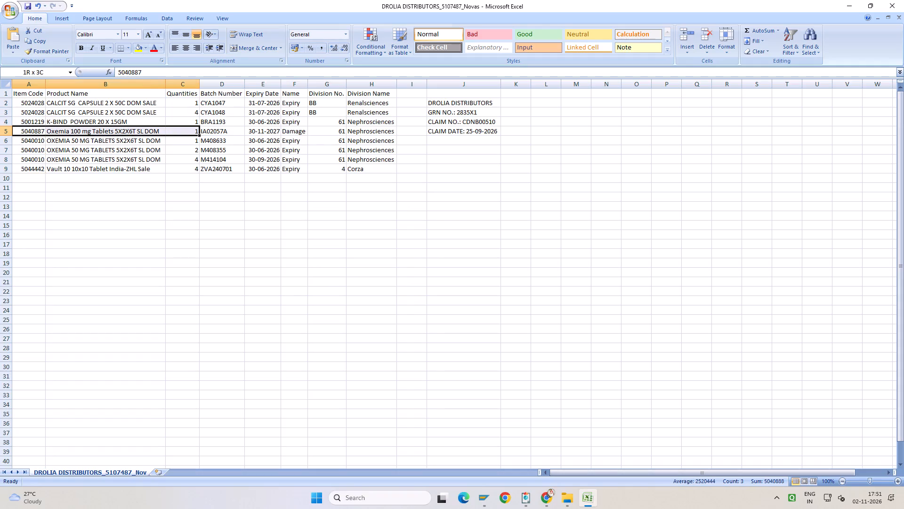
left_click_drag(179, 131, 219, 131)
key("ctrl+c")
key("alt+Tab")
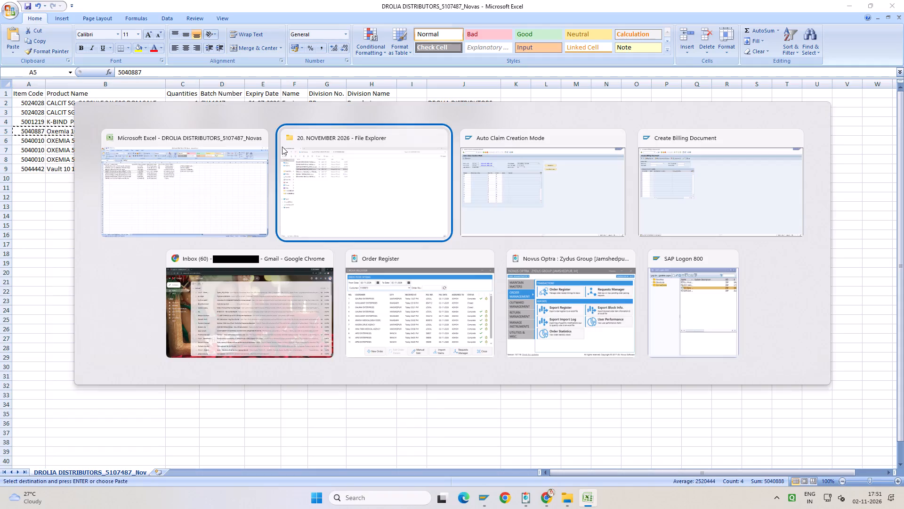
key("alt+Tab")
key("ctrl+v")
key("ctrl+Return")
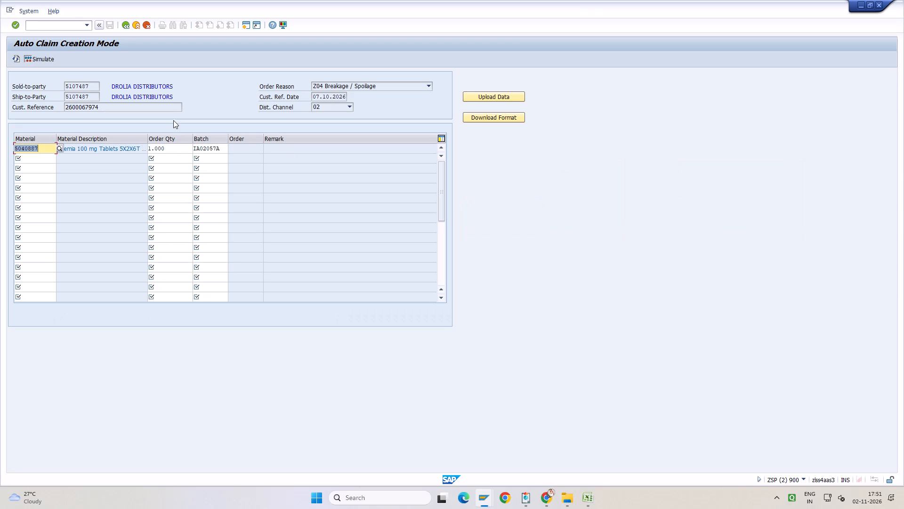
left_click(38, 57)
left_click(38, 57)
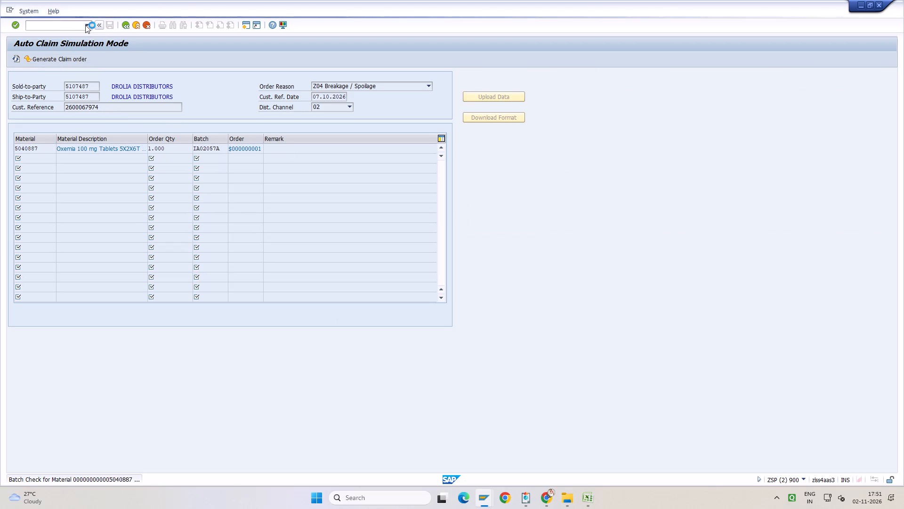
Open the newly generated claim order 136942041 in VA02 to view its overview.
left_click(85, 25)
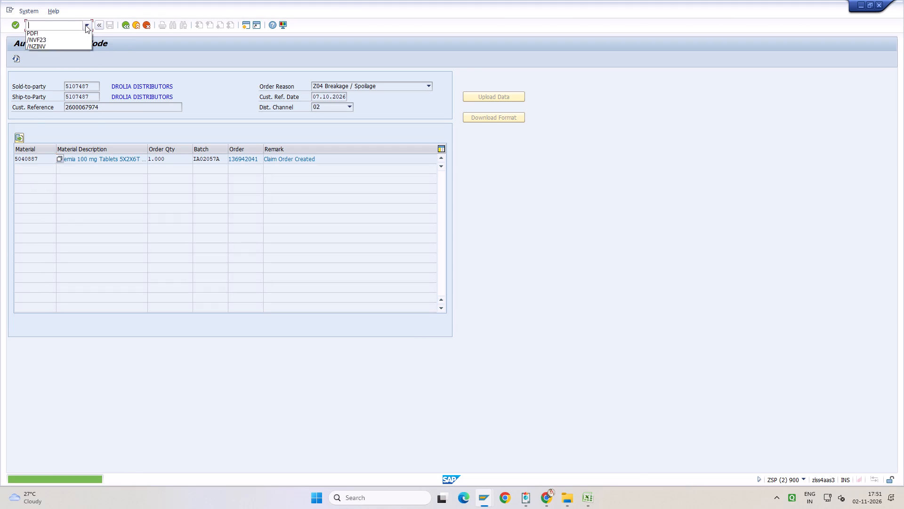
left_click(84, 47)
key("Return")
key("Return")
key("Return")
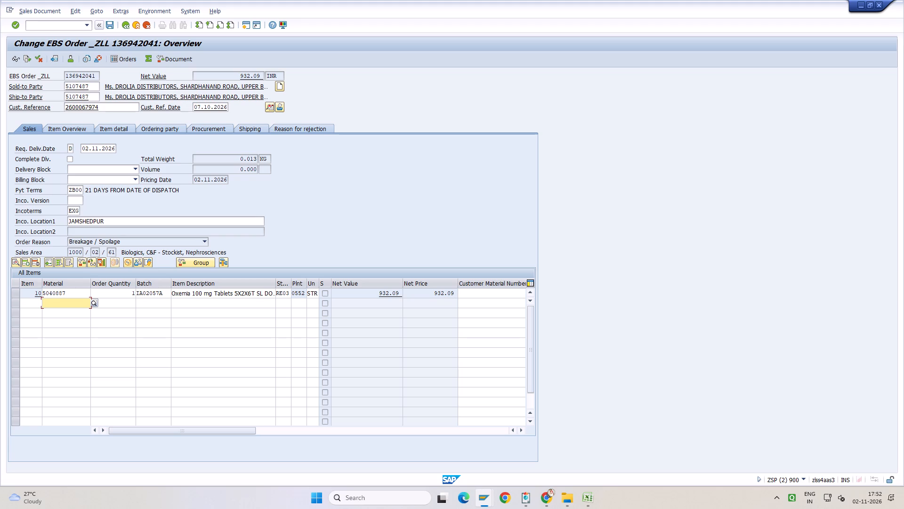
left_click(86, 29)
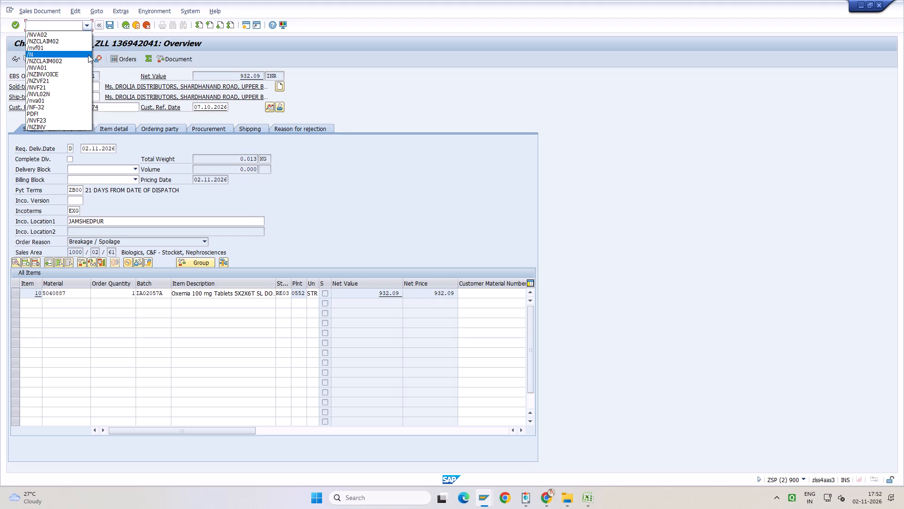
left_click(88, 55)
key("Return")
key("Return")
key("space")
key("Down")
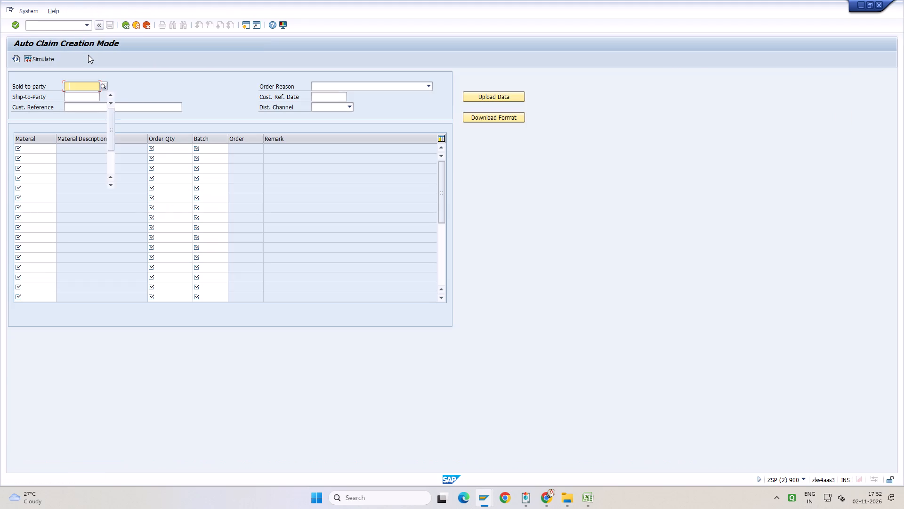
key("Return")
key("Tab")
type("Z0")
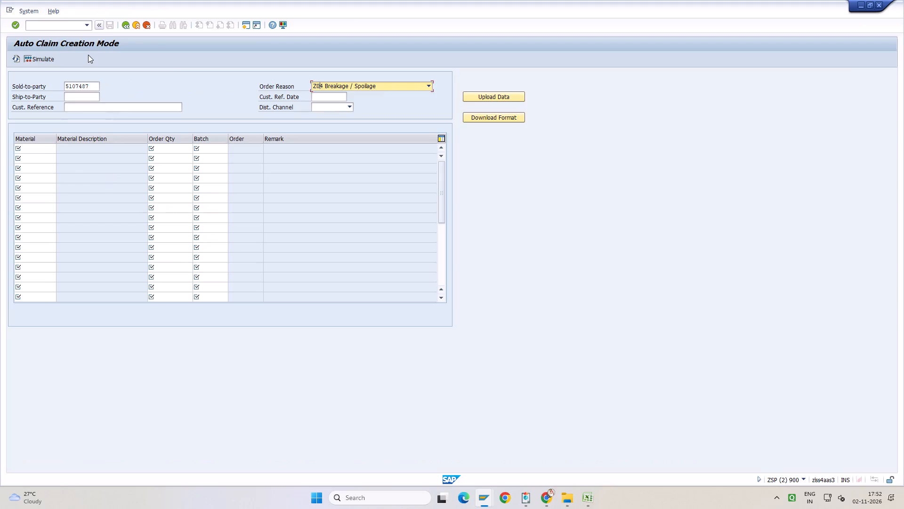
key("3")
key("Tab")
key("space")
key("Down")
key("Return")
key("Tab")
key("space")
key("Down")
key("Return")
key("Tab")
key("space")
key("Down")
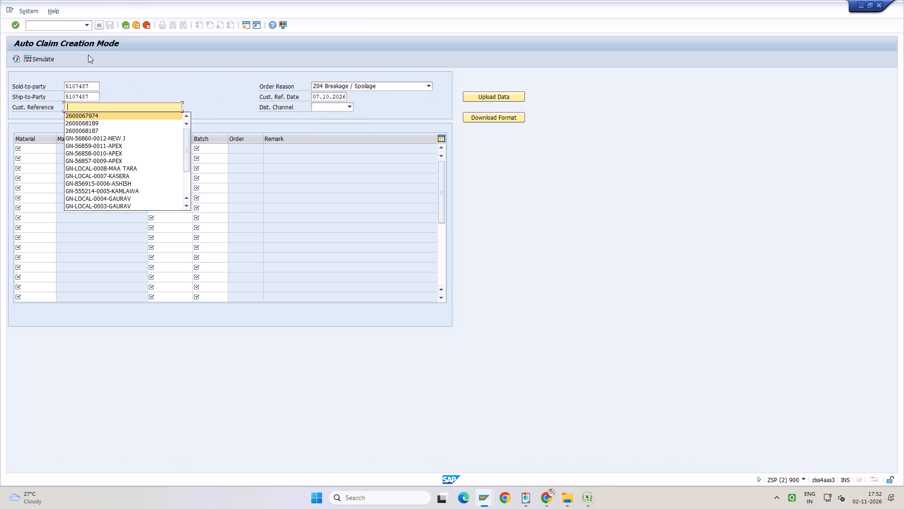
key("Return")
key("Tab")
type("02")
key("Return")
Copy all eight item rows, item code through batch number, from the Drolia workbook into the SAP claim's item table.
key("alt+Tab")
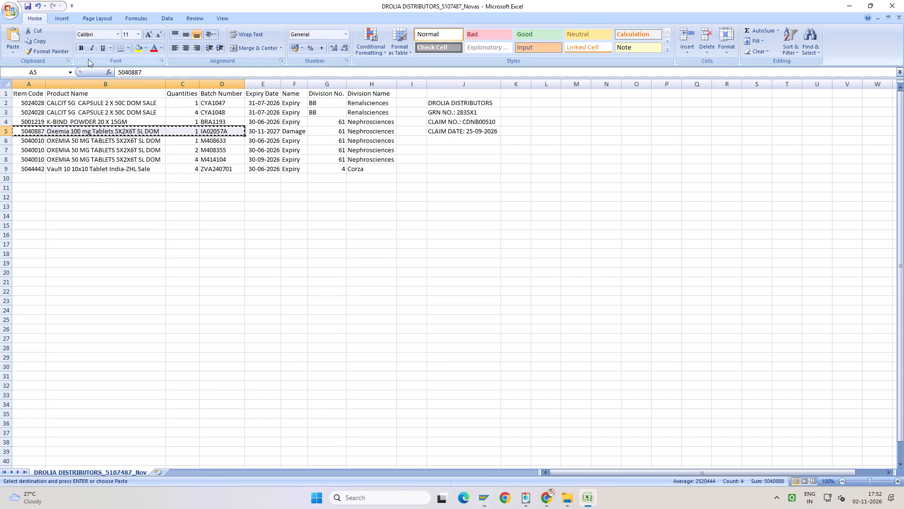
left_click_drag(32, 102, 175, 162)
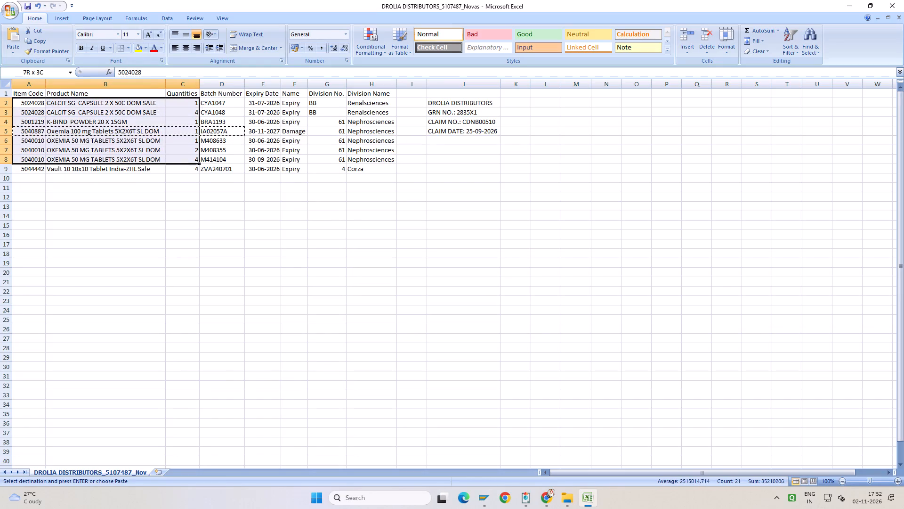
left_click_drag(175, 162, 214, 172)
key("ctrl+c")
key("alt+Tab")
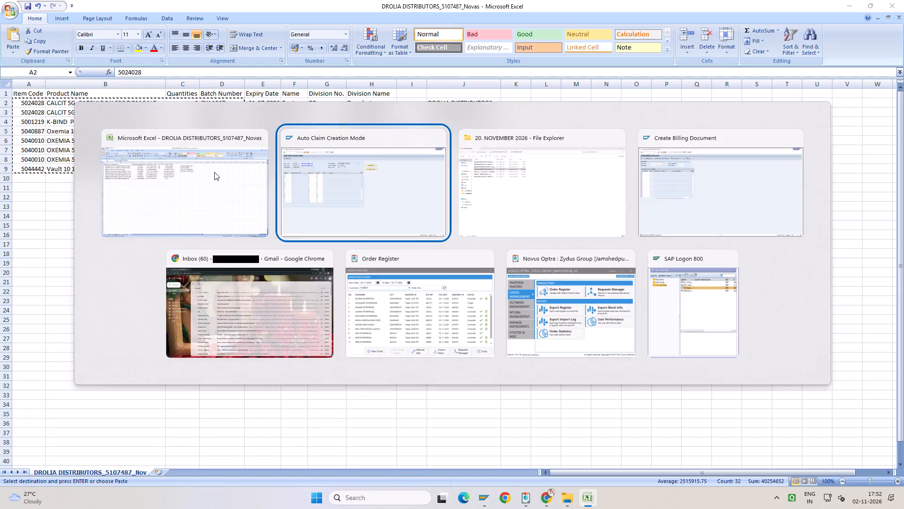
key("ctrl+v")
key("Return")
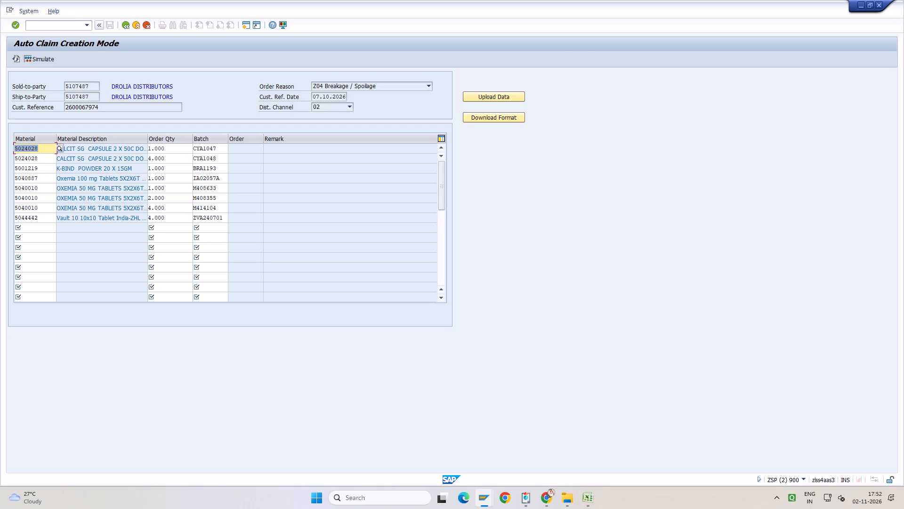
Clear the material, quantity and batch of the damaged Oxemia 100 mg item 5040887 from the claim table.
left_click(42, 178)
key("ctrl+y")
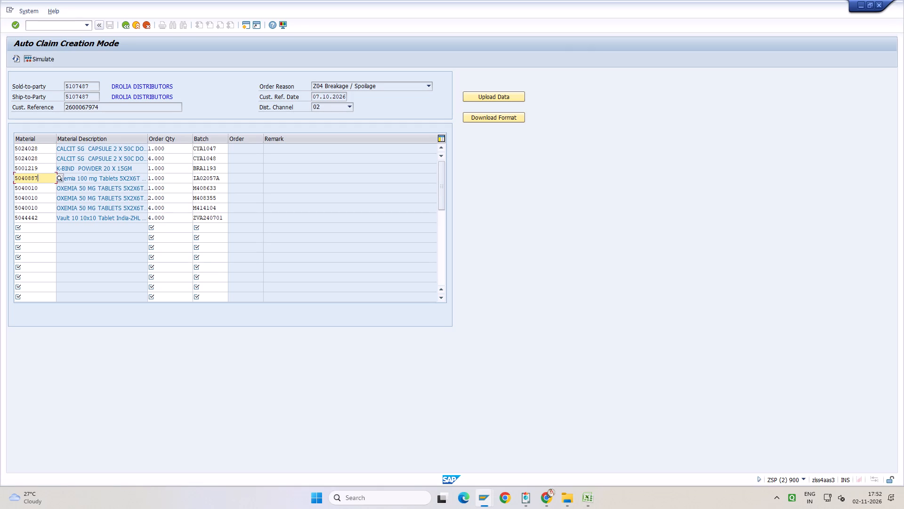
left_click_drag(42, 176, 213, 181)
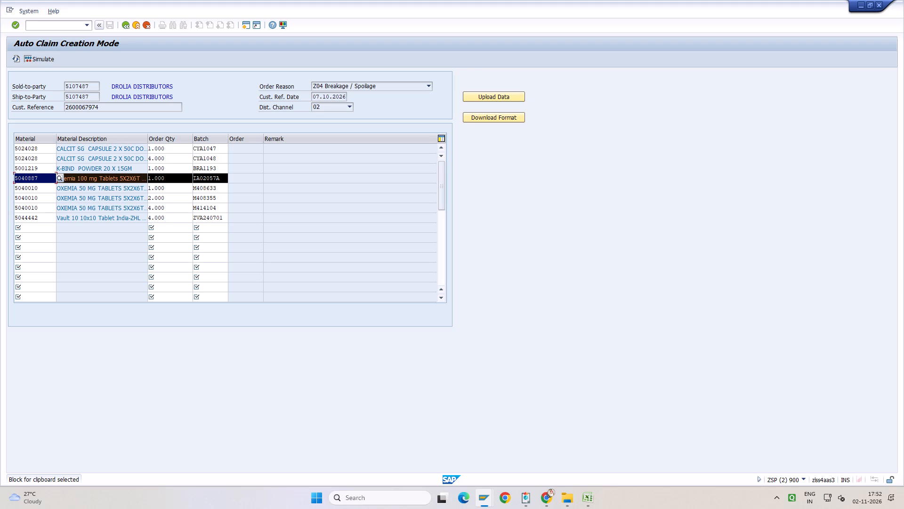
key("Delete")
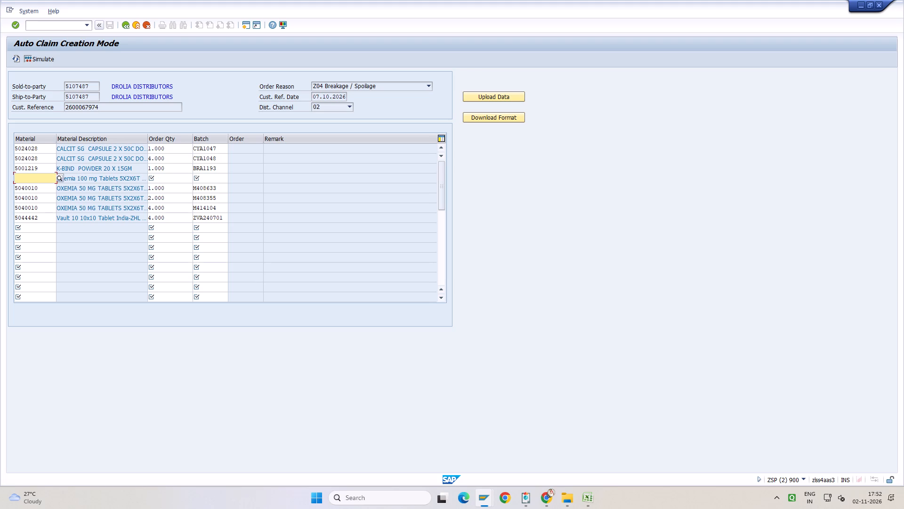
Simulate the claim for the remaining items, choosing Desktop as the download folder.
left_click(46, 58)
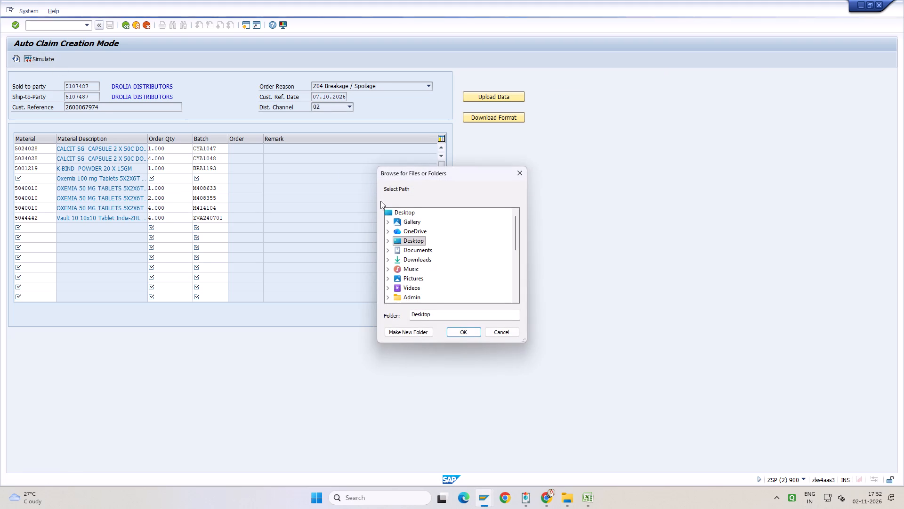
left_click(398, 210)
left_click(468, 334)
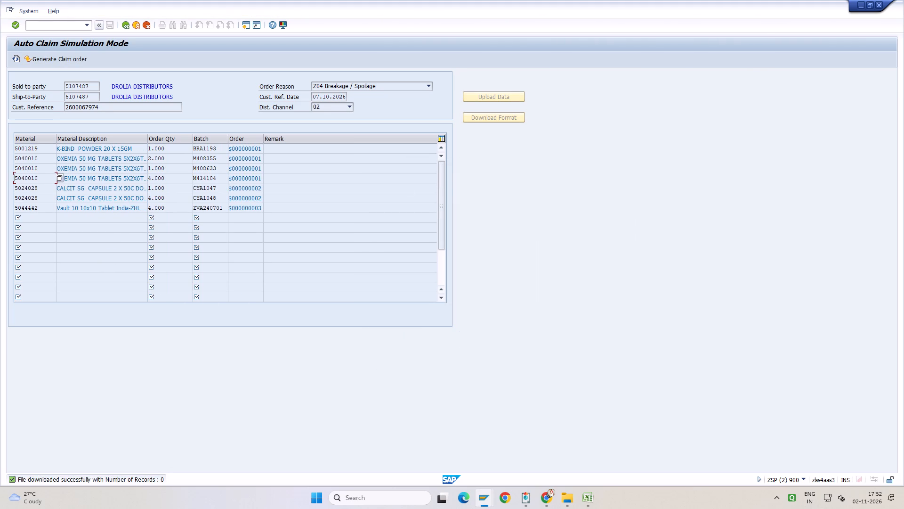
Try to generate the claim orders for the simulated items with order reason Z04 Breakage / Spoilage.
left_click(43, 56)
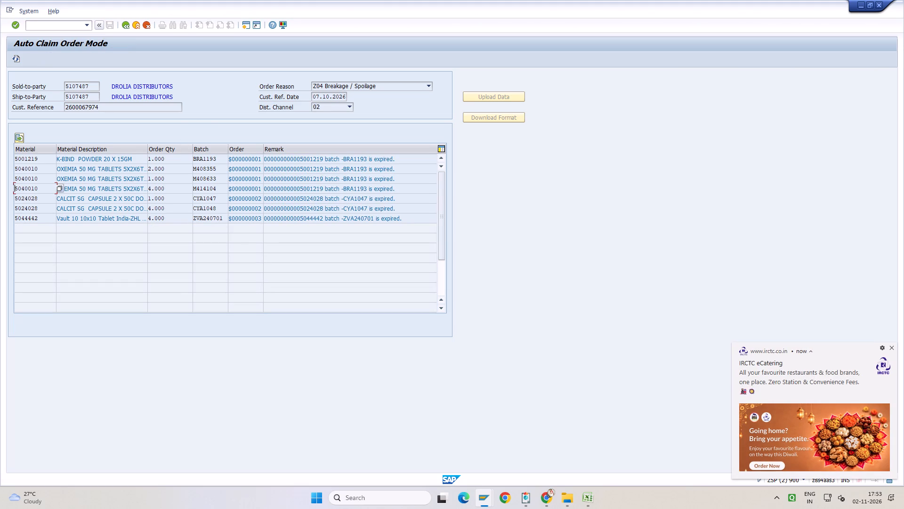
Copy the seven item rows, material through batch, from the Z04 claim's item table.
key("ctrl+y")
left_click_drag(38, 155, 124, 198)
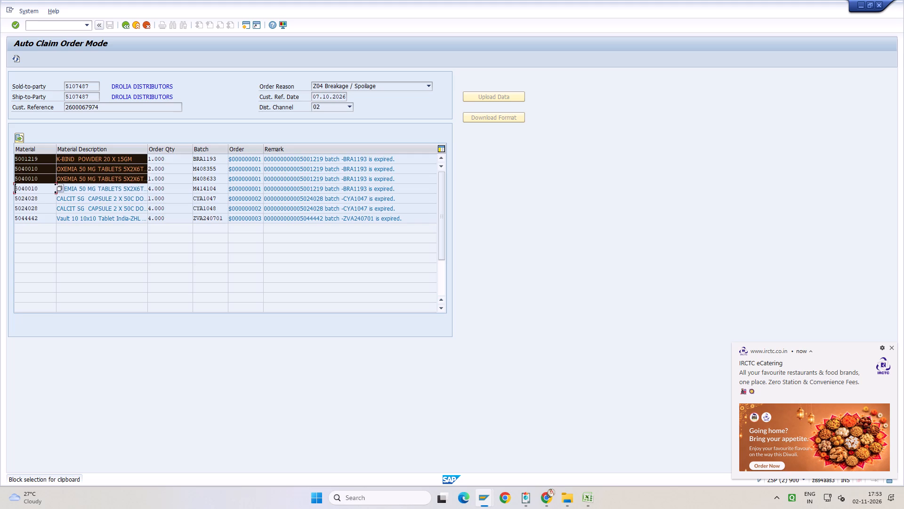
left_click_drag(124, 198, 199, 217)
key("ctrl+c")
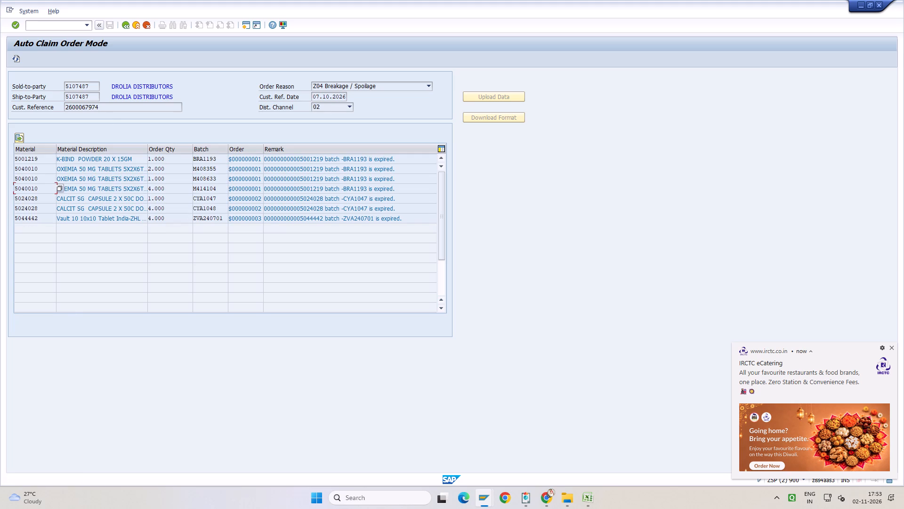
left_click(16, 62)
key("space")
key("Down")
key("Tab")
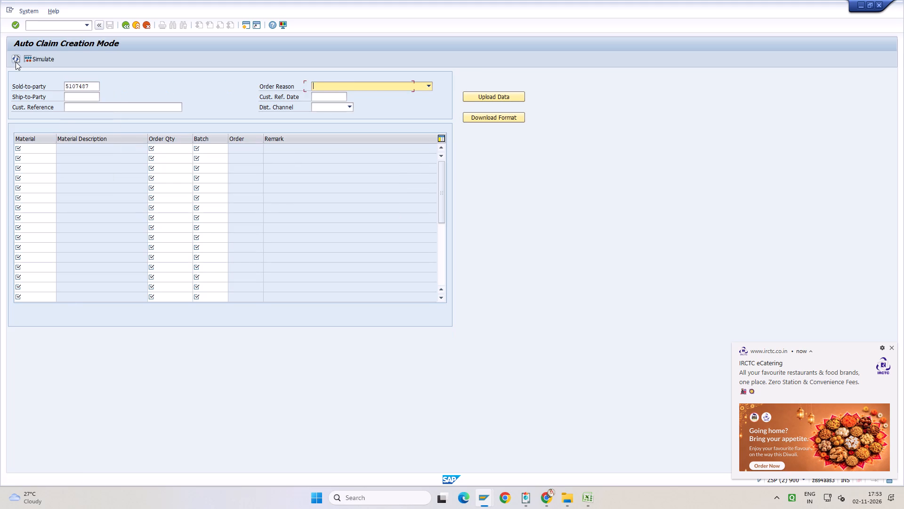
type("Z03")
key("Tab")
key("space")
key("Down")
key("Return")
key("Tab")
key("space")
key("Down")
key("Return")
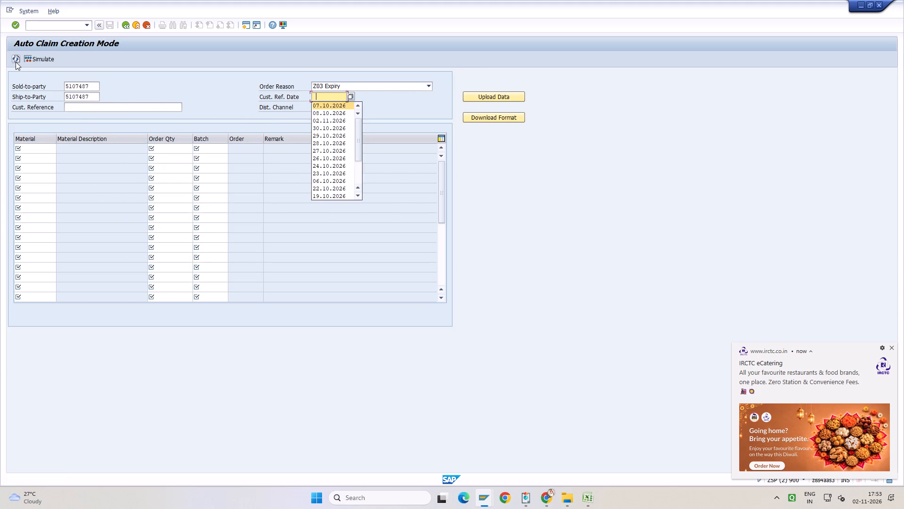
key("Tab")
key("space")
key("Down")
key("Return")
key("Tab")
type("02")
key("Return")
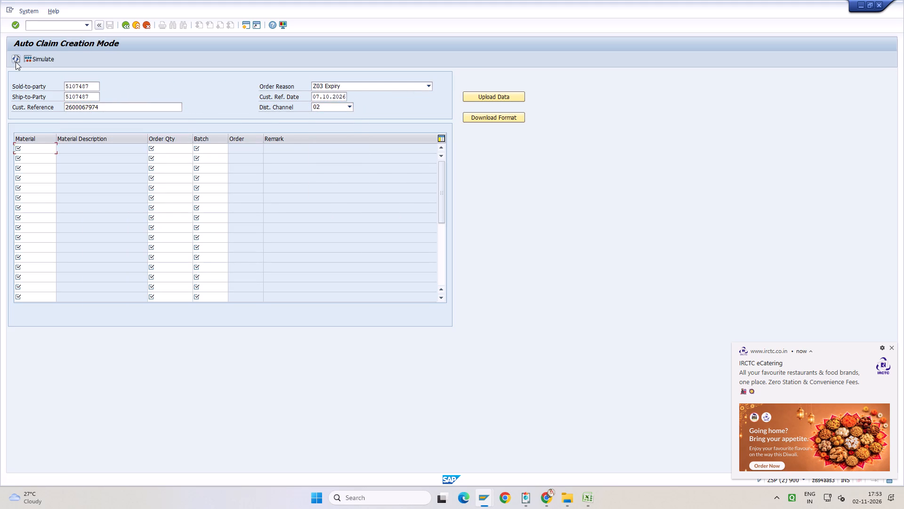
Paste the seven copied item rows, material through batch, into the expiry claim's item table.
key("ctrl+v")
key("Return")
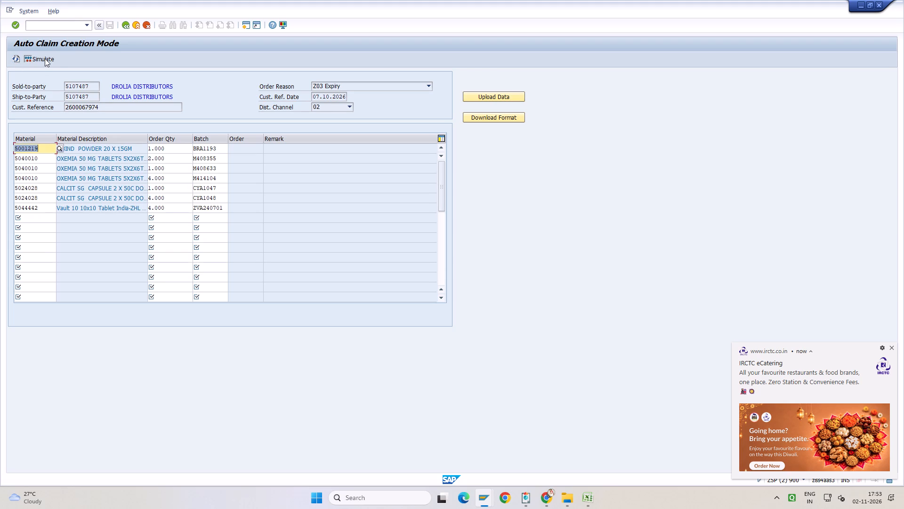
Simulate the Z03 Expiry claim, choosing Desktop as the download folder.
left_click(45, 57)
left_click(401, 213)
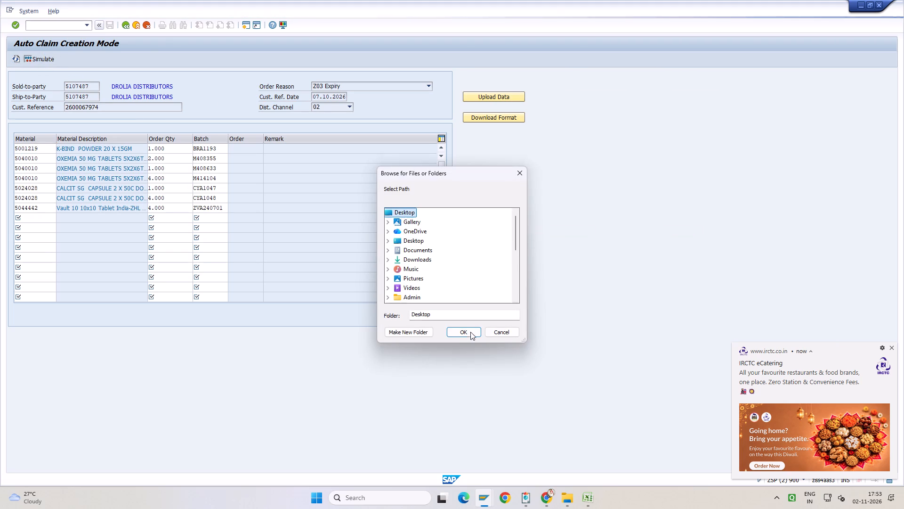
left_click(469, 330)
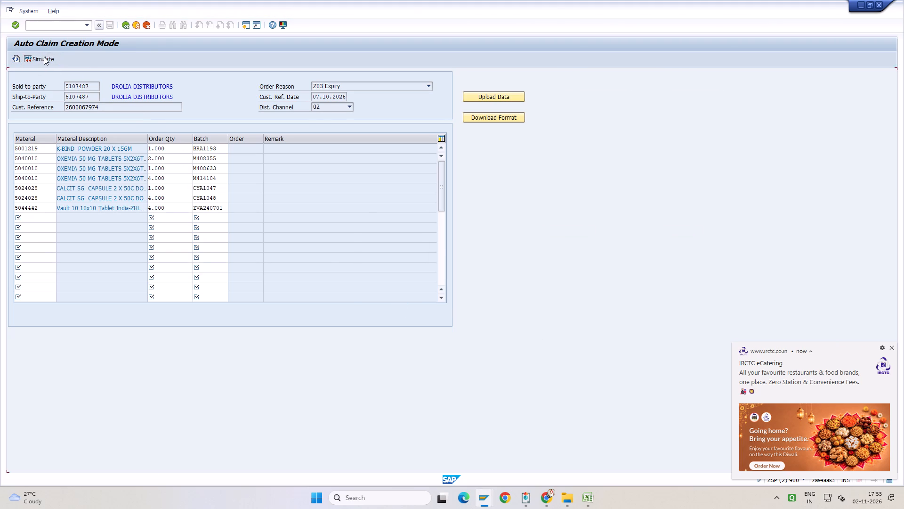
Generate the claim orders for the simulated expiry claim and dismiss the browser notification.
left_click(44, 57)
left_click(891, 347)
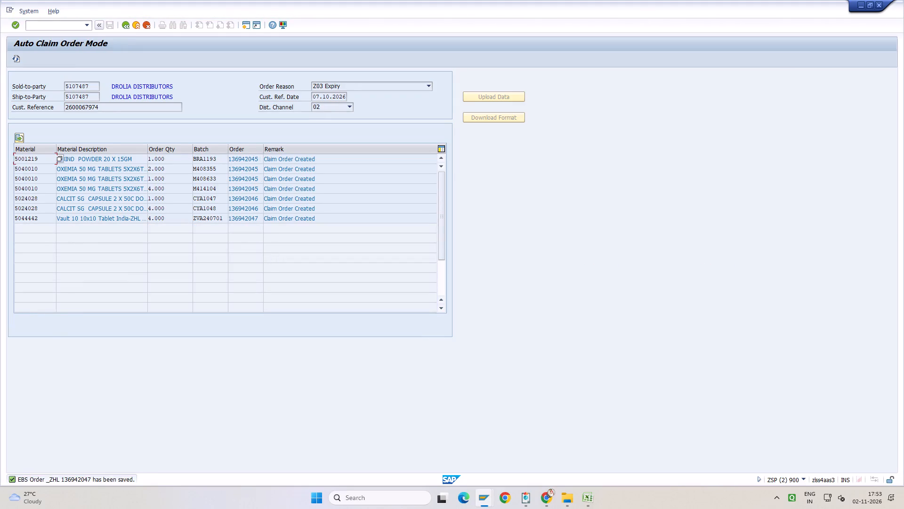
left_click_drag(258, 160, 215, 164)
key("ctrl+c")
key("alt+Tab")
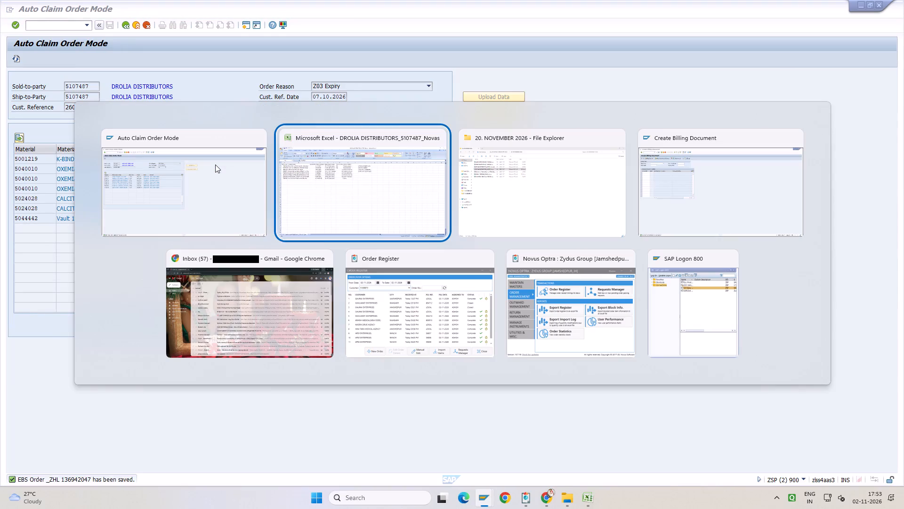
key("alt+Tab")
key("alt+Tab")
double_click(86, 32)
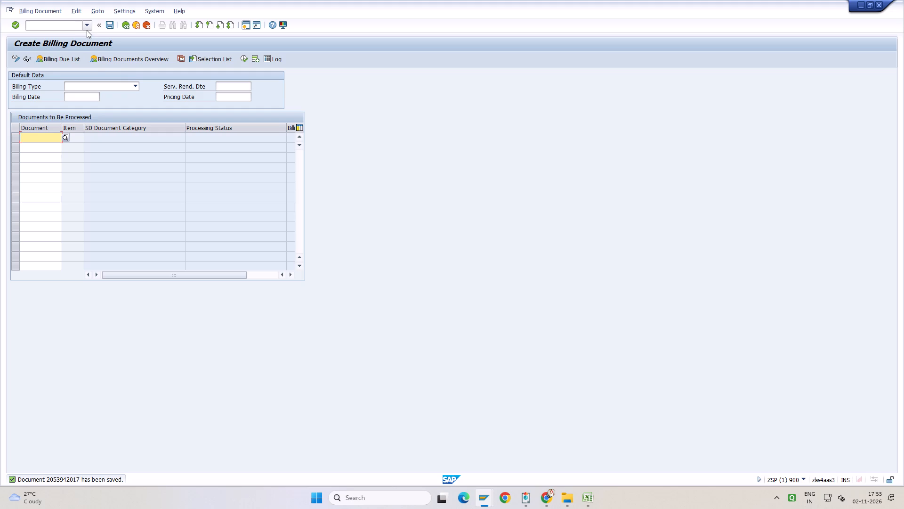
left_click(87, 40)
key("Return")
left_click_drag(134, 94, 43, 106)
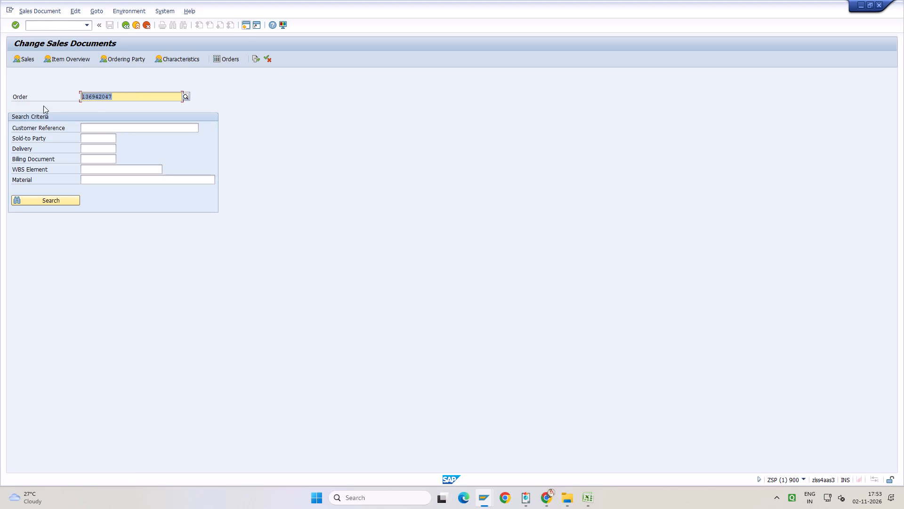
key("ctrl+v")
key("ctrl+Return")
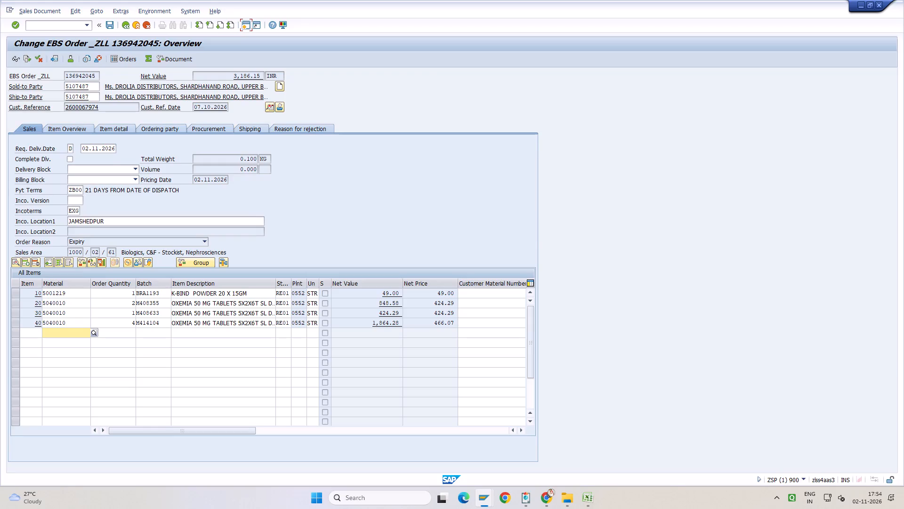
key("F3")
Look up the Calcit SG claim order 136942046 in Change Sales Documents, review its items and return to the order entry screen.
key("alt+Tab")
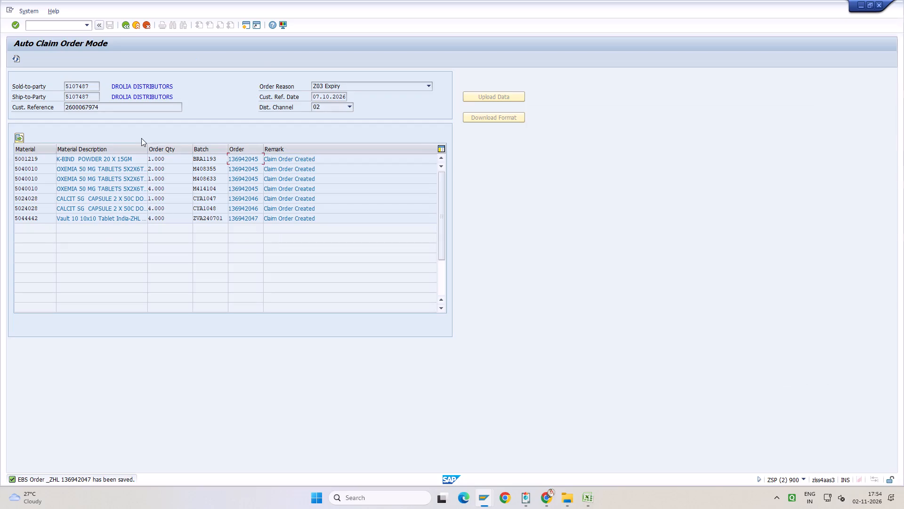
left_click_drag(261, 200, 208, 205)
key("ctrl+c")
key("alt+Tab")
left_click_drag(118, 96, 40, 101)
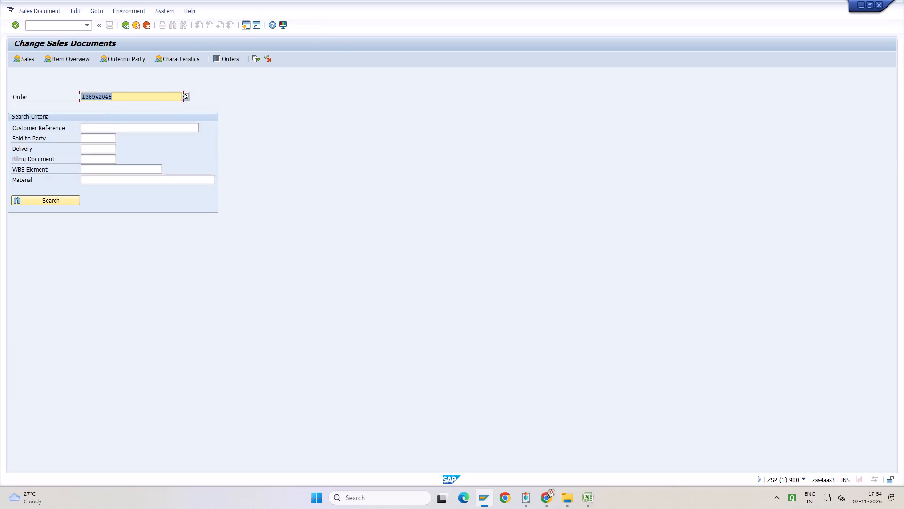
left_click_drag(40, 101, 38, 101)
key("ctrl+v")
key("ctrl+Return")
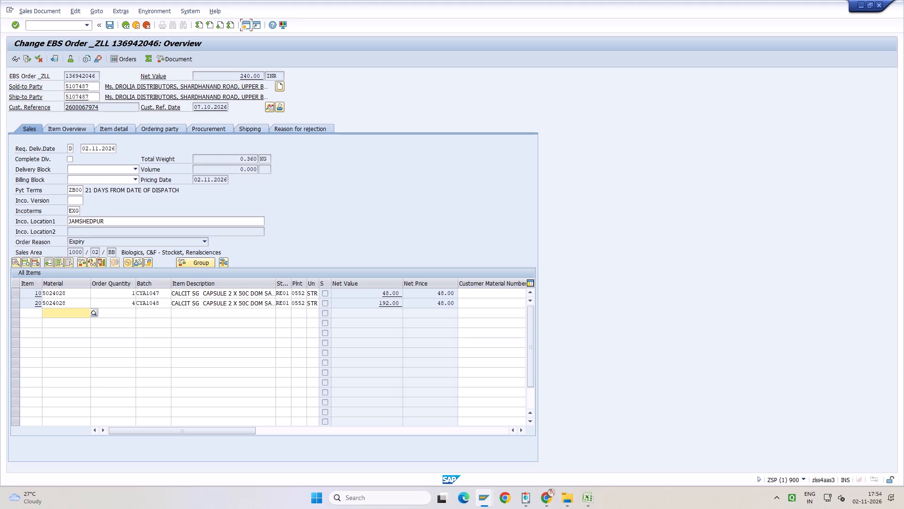
left_click(127, 25)
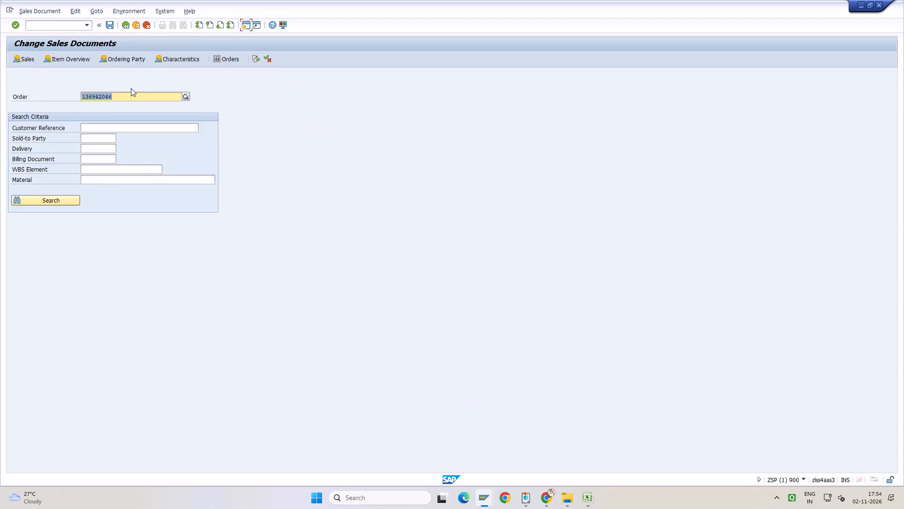
key("alt+Tab")
left_click_drag(260, 217, 260, 216)
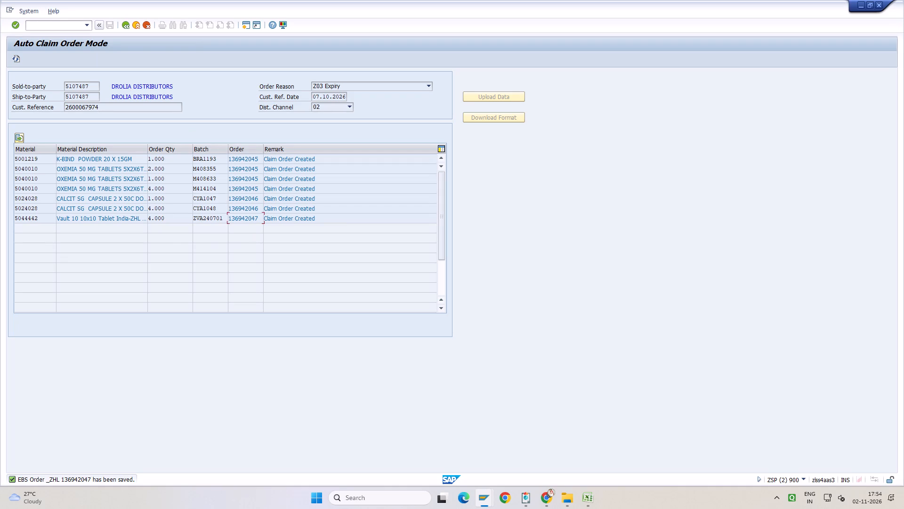
left_click_drag(260, 216, 197, 216)
key("ctrl+c")
key("alt+Tab")
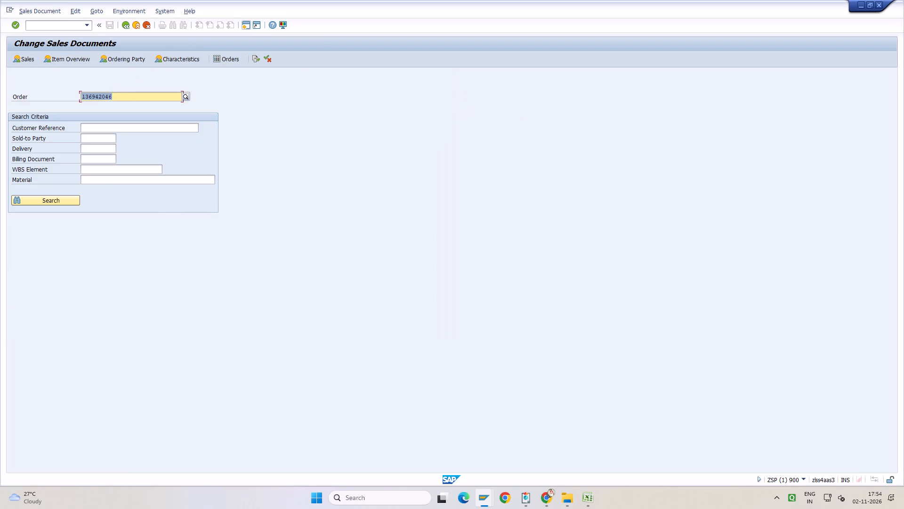
key("ctrl+v")
key("Return")
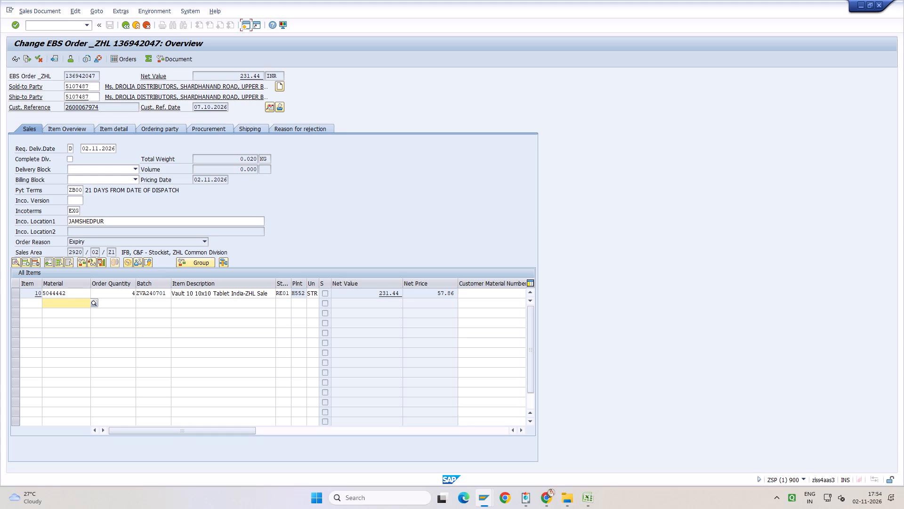
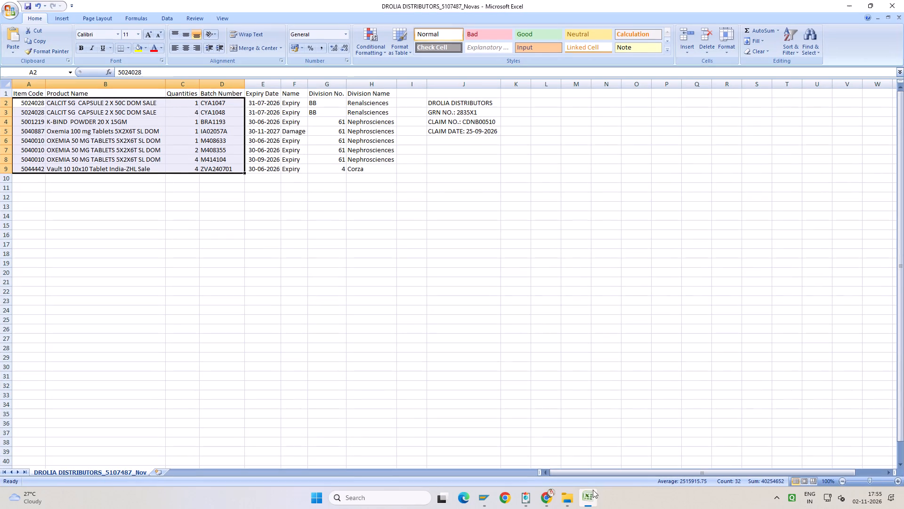
Paste the copied table of due billing documents into a new worksheet and autofit the column widths.
left_click(163, 470)
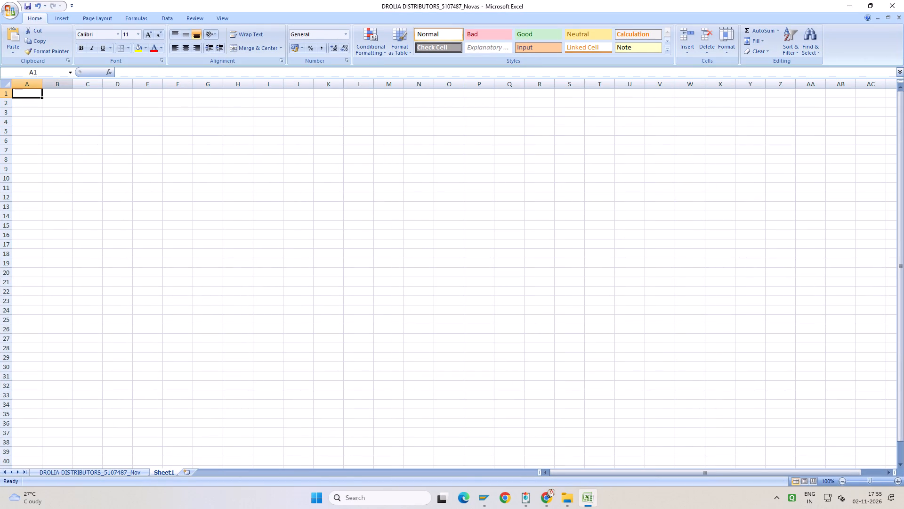
key("ctrl+v")
left_click(8, 84)
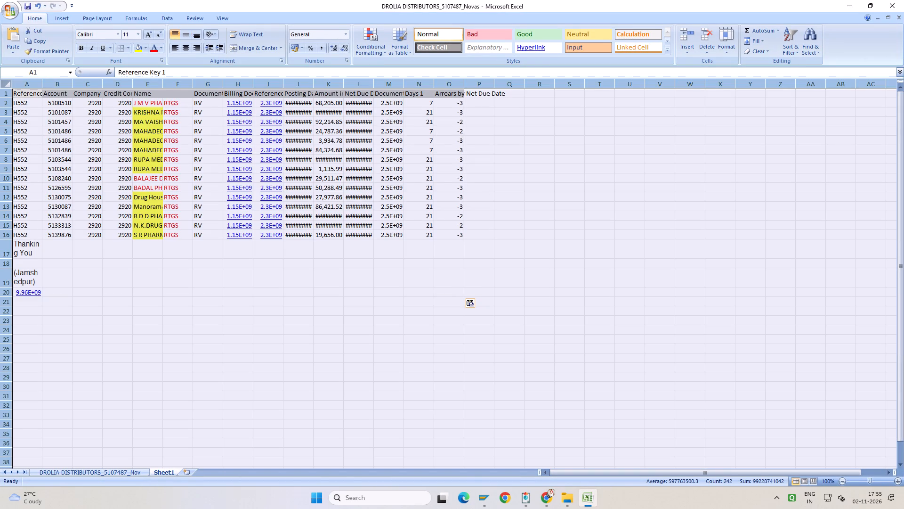
double_click(43, 83)
left_click(144, 254)
Delete the signature rows below the pasted table, from the "Thanking You" row through row 25.
left_click_drag(5, 246, 2, 332)
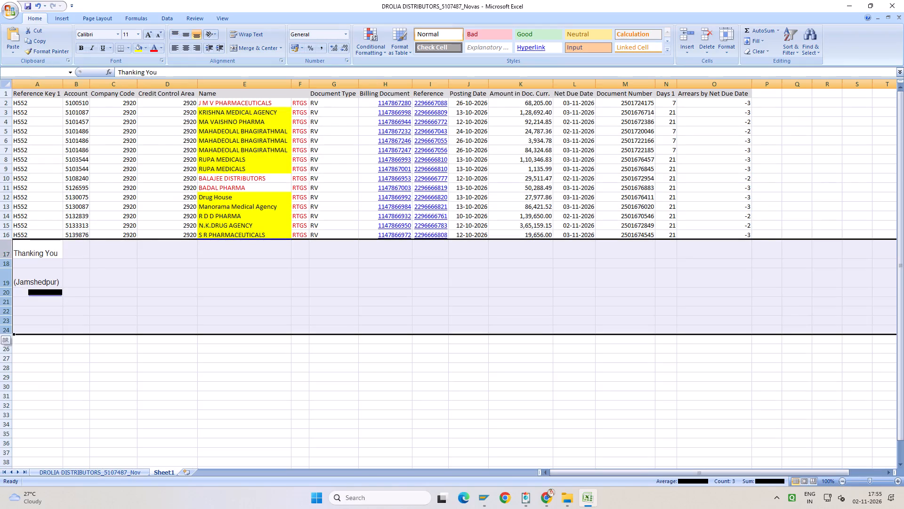
left_click_drag(2, 332, 2, 337)
right_click(0, 304)
left_click(28, 362)
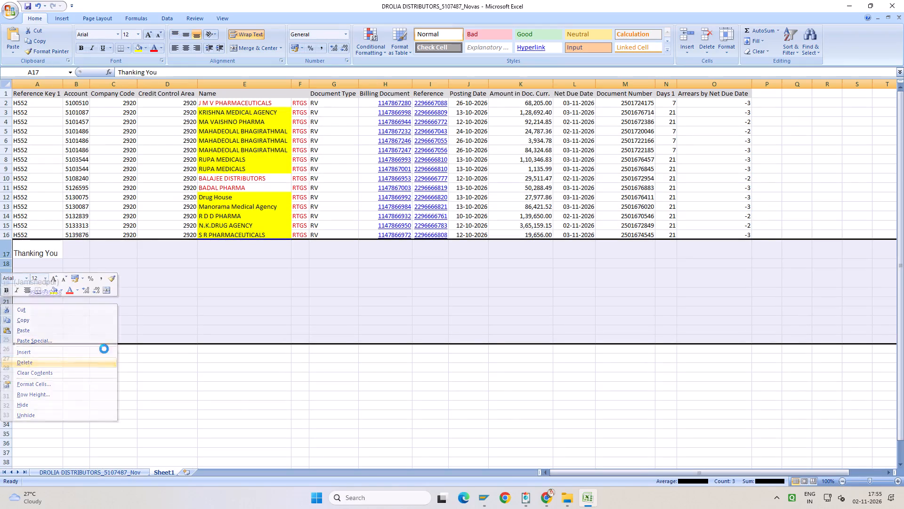
left_click(108, 347)
Turn on filtering for the header row and filter the Name column to show only J M V PHARMACEUTICALS.
left_click(10, 91)
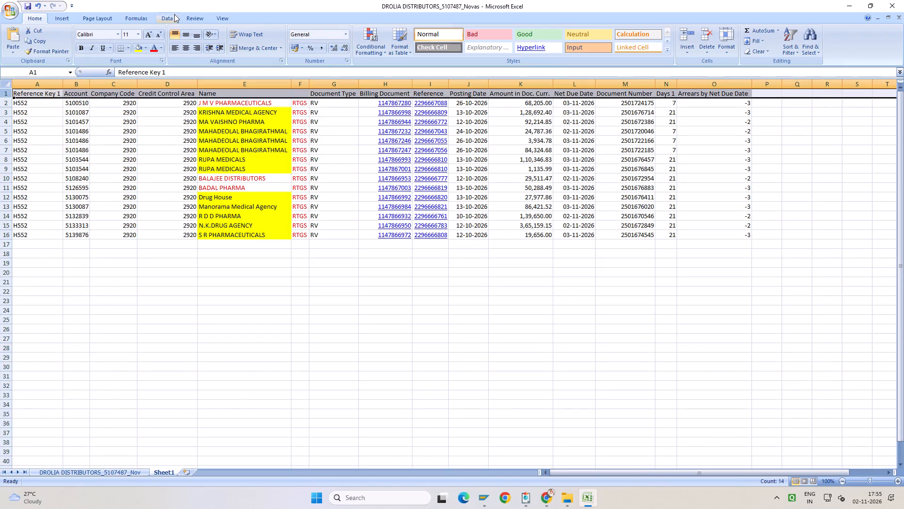
left_click(170, 16)
left_click(248, 44)
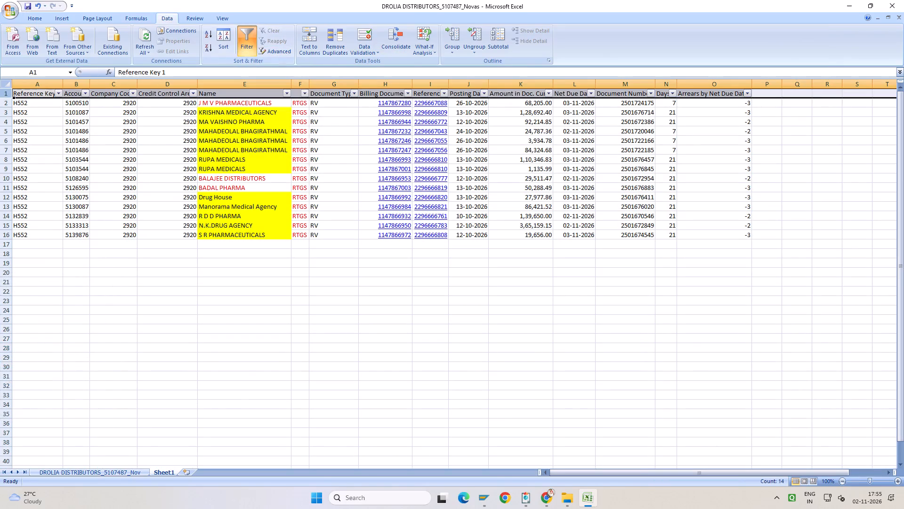
left_click(460, 156)
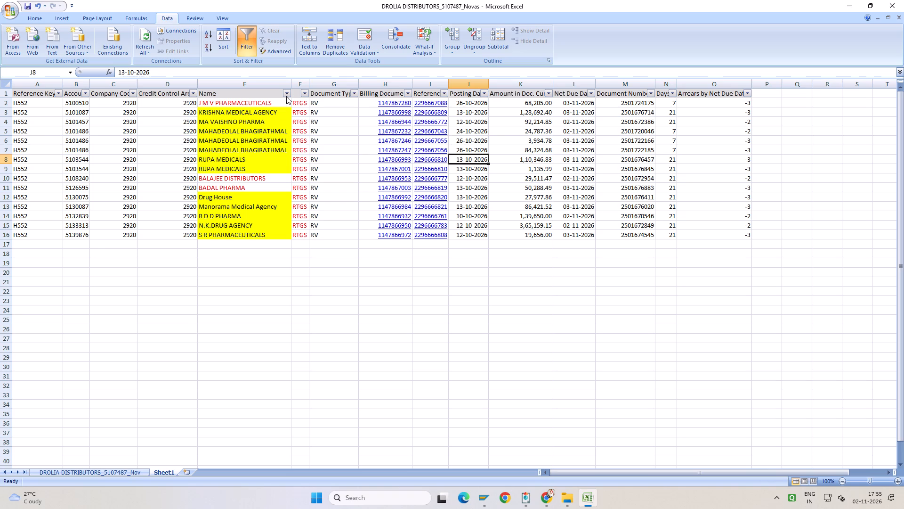
left_click(288, 91)
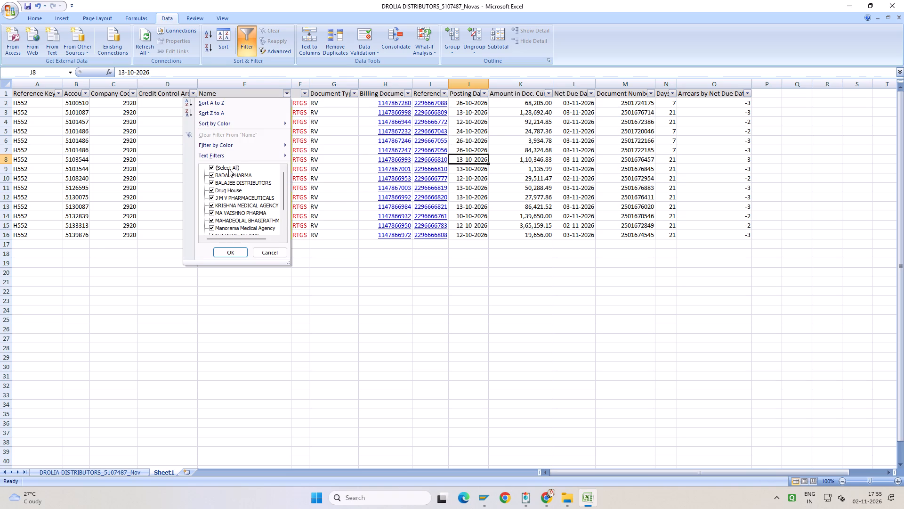
left_click(229, 167)
left_click(243, 183)
left_click(243, 183)
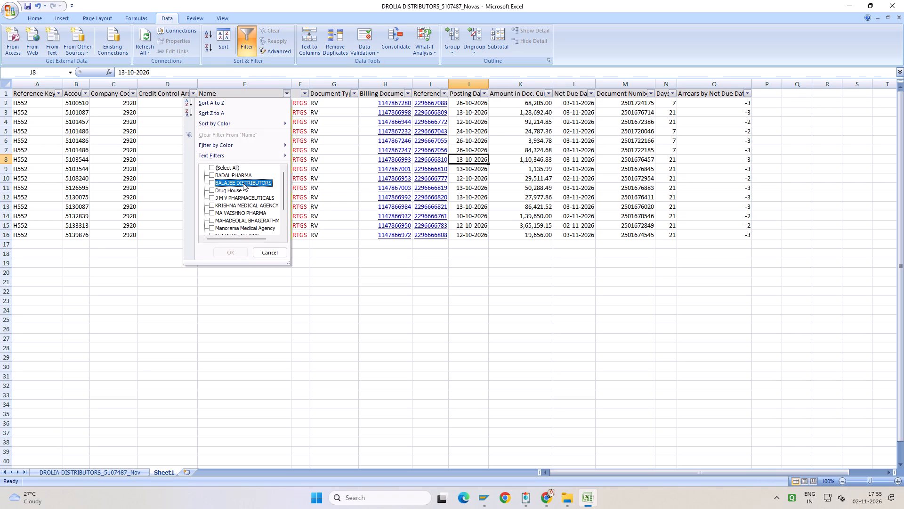
left_click(240, 197)
left_click(240, 253)
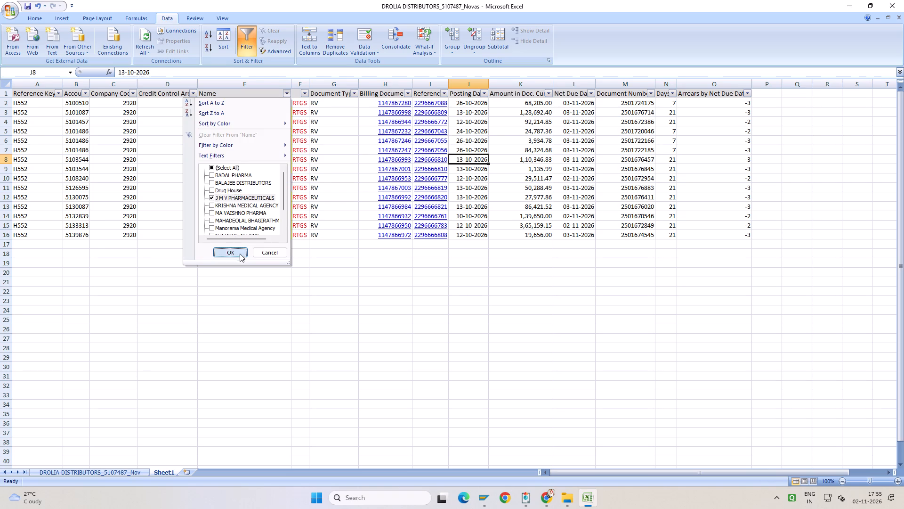
left_click(492, 259)
scroll(434, 359, "up", 3)
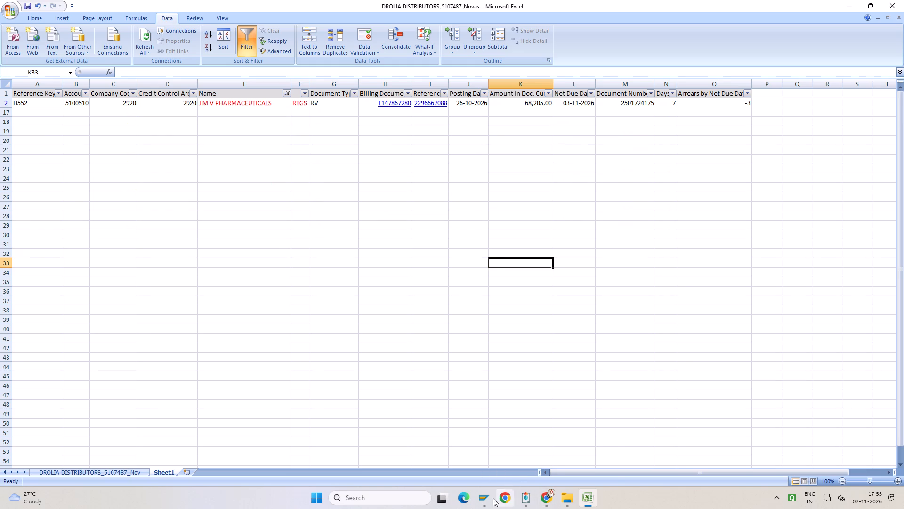
Switch back to the SAP Auto Claim Order Mode window for Drolia Distributors.
left_click(484, 500)
left_click(556, 446)
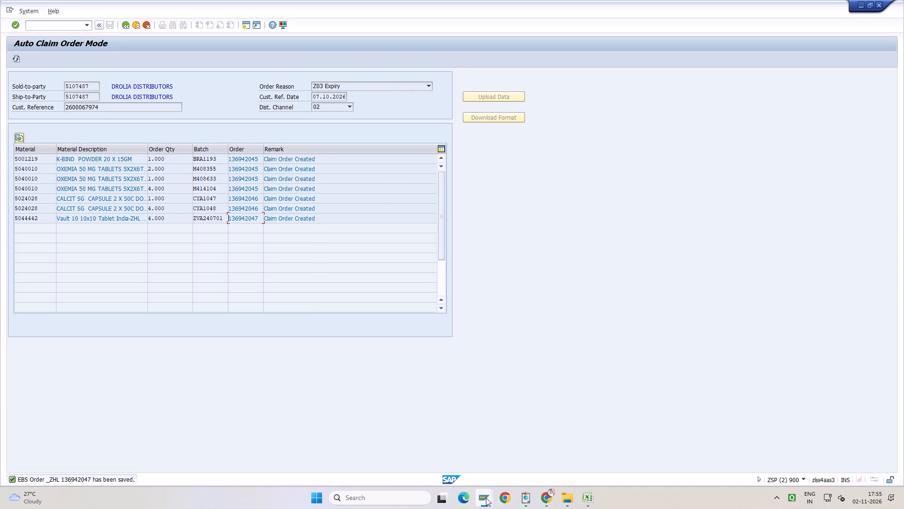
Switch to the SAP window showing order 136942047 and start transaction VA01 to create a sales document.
left_click(486, 498)
left_click(464, 464)
left_click(82, 25)
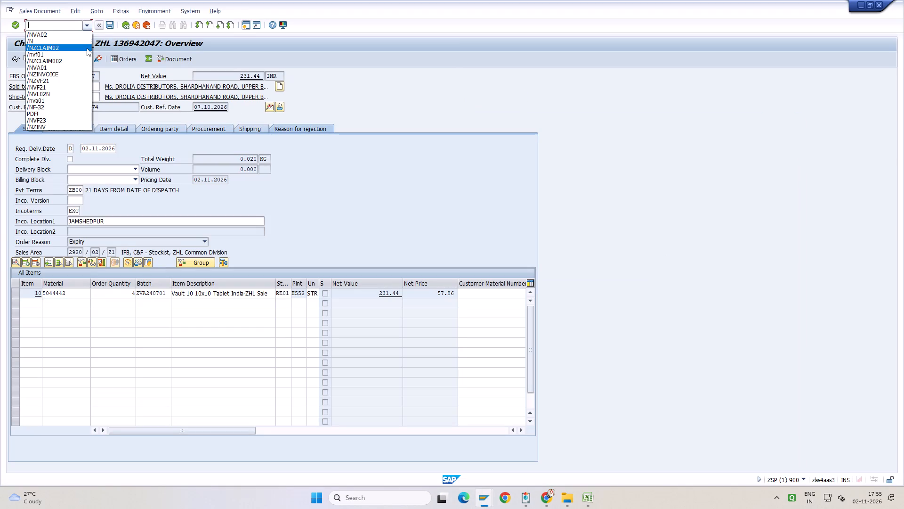
left_click(87, 105)
key("Return")
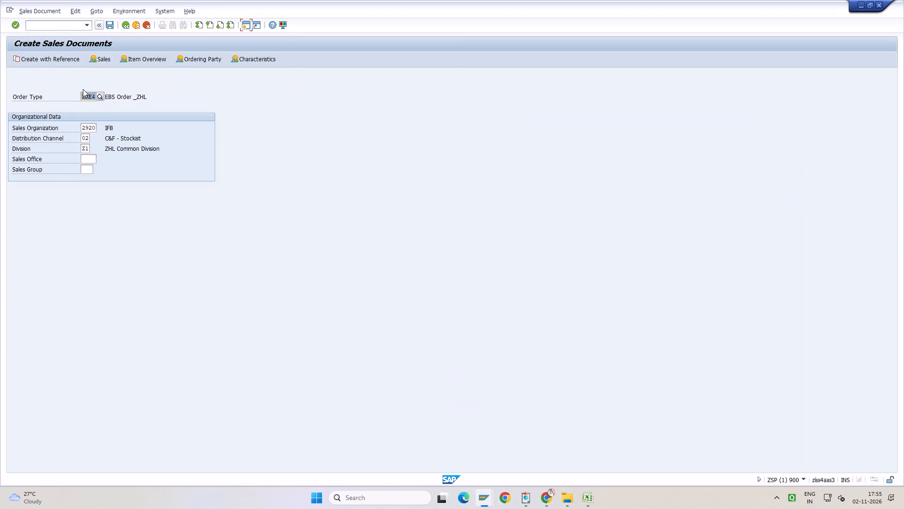
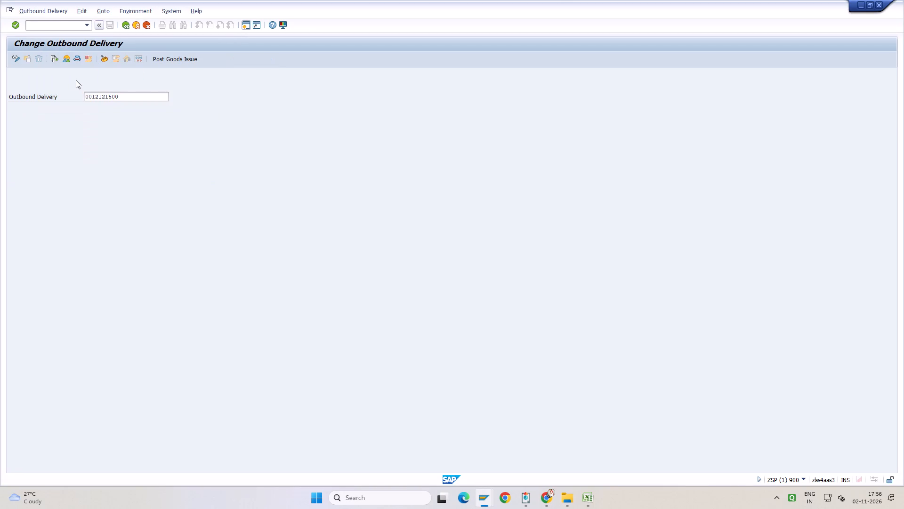
Post the goods issue for outbound delivery 12121500.
left_click(184, 59)
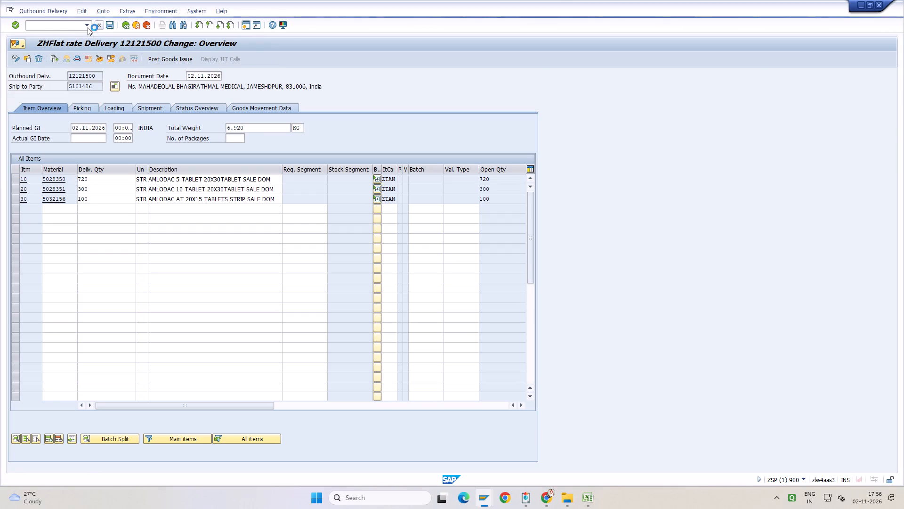
Create and save the VF01 billing document for delivery 12121500 of MAHADEOLAL BHAGIRATHMAL MEDICAL.
left_click(89, 25)
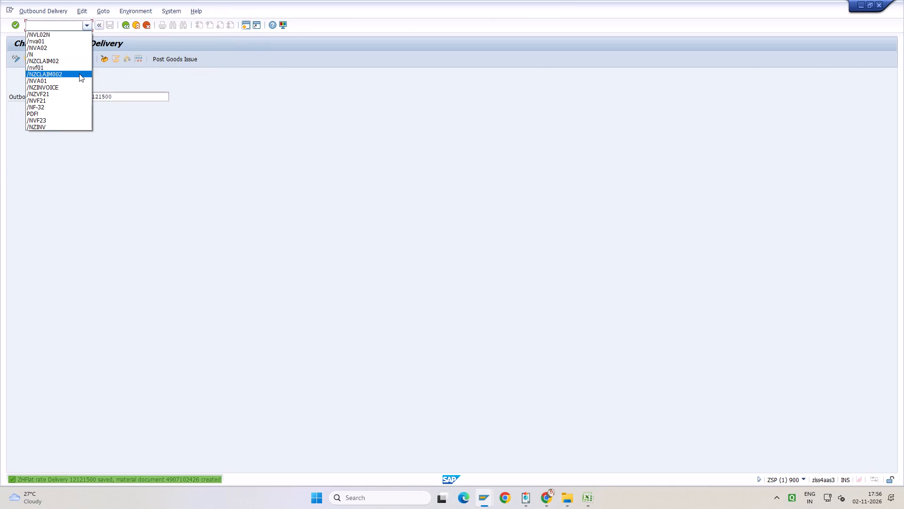
left_click(81, 68)
key("Return")
key("Return")
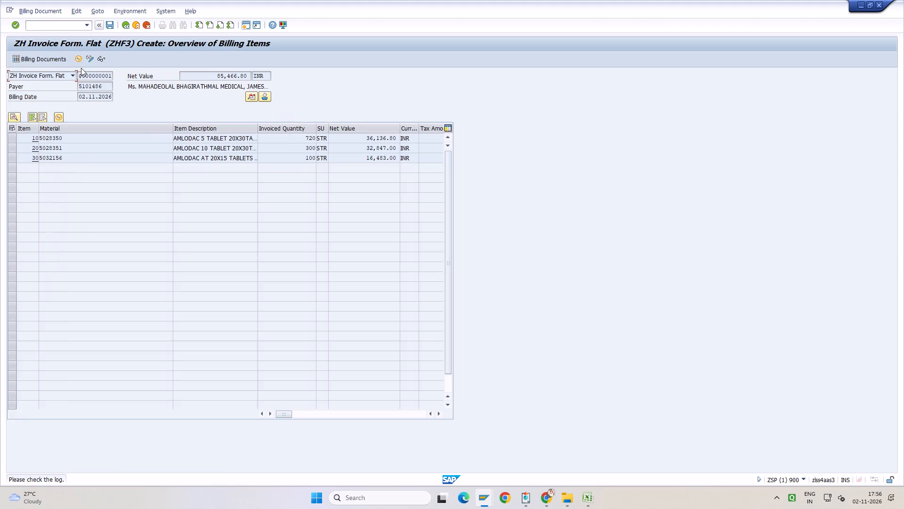
key("ctrl+s")
key("ctrl+s")
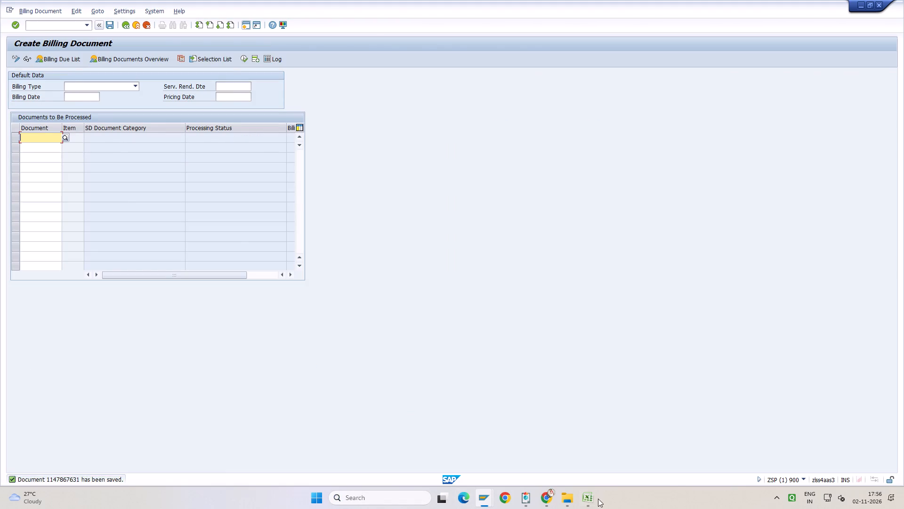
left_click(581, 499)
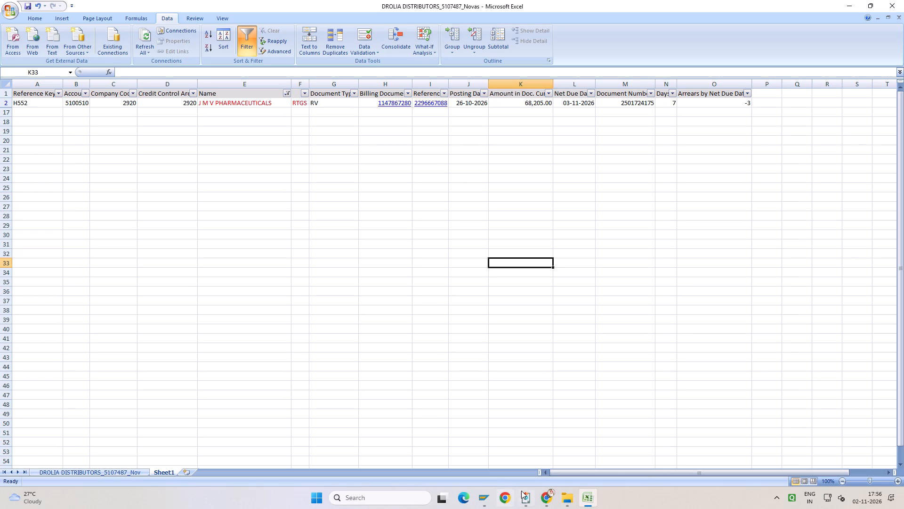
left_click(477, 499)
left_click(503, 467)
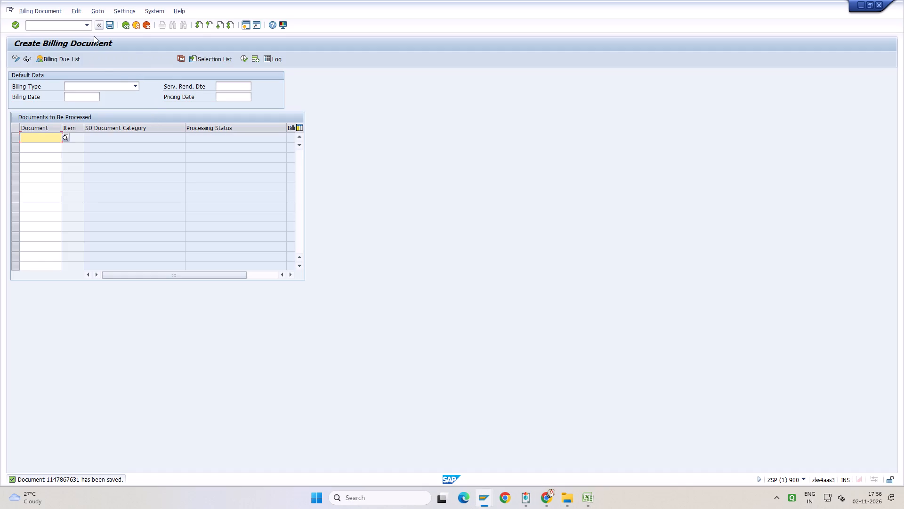
Open the history of recently used transaction codes to choose the next transaction.
left_click(90, 28)
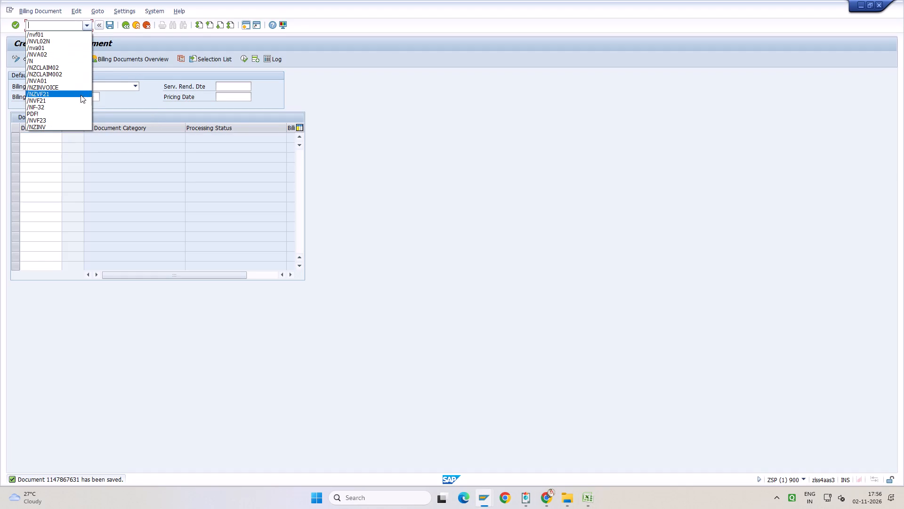